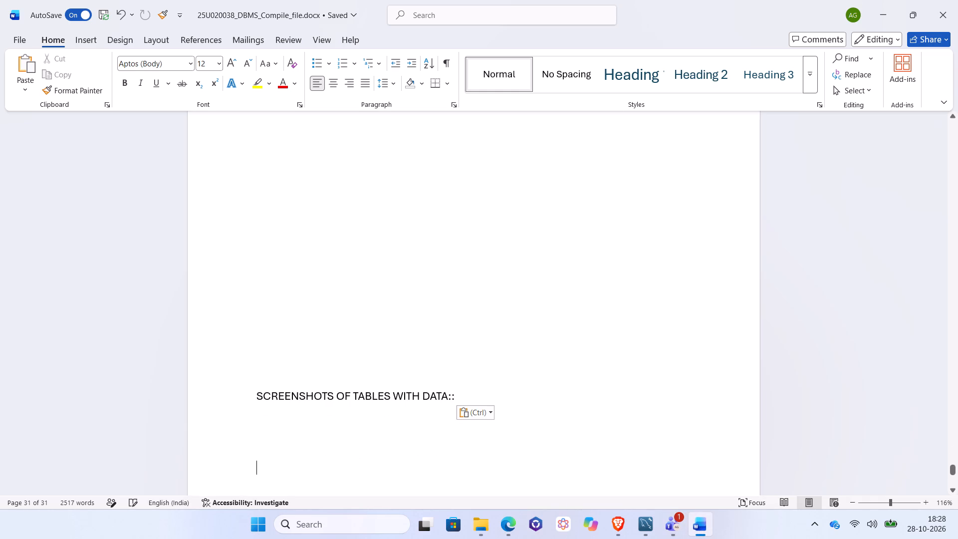
Examine the Assignment 3 section from the table screenshots heading at the end back to its cover page.
scroll(525, 326, "down", 2)
scroll(525, 326, "up", 8)
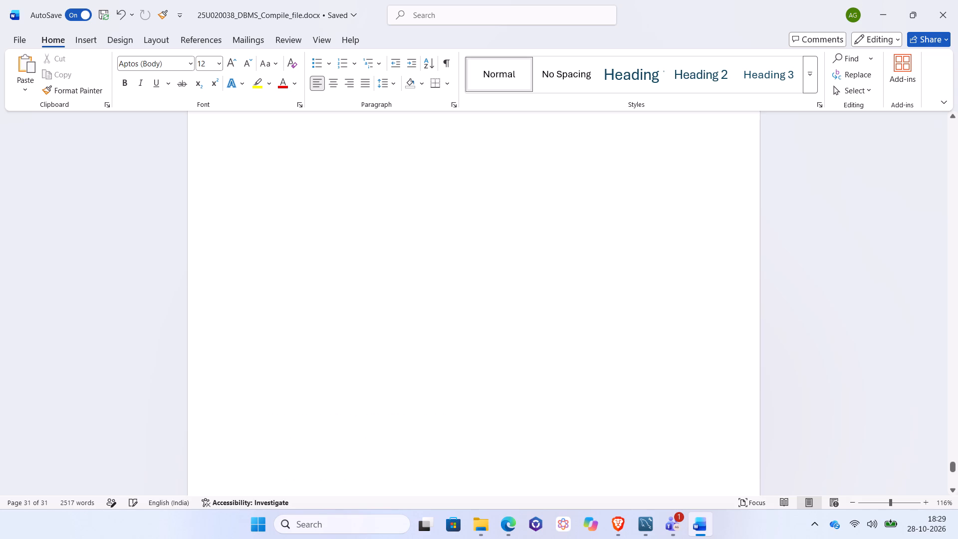
scroll(525, 326, "up", 5)
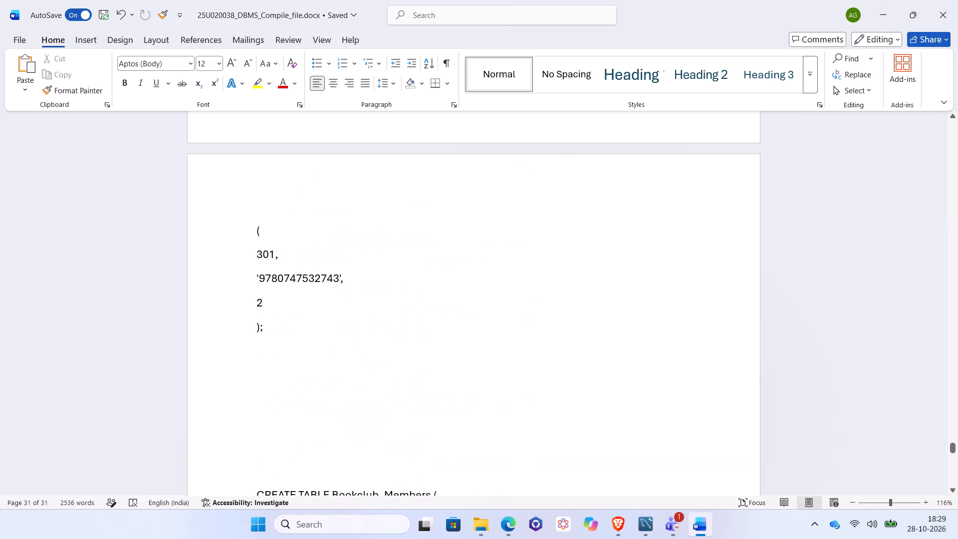
scroll(525, 326, "up", 8)
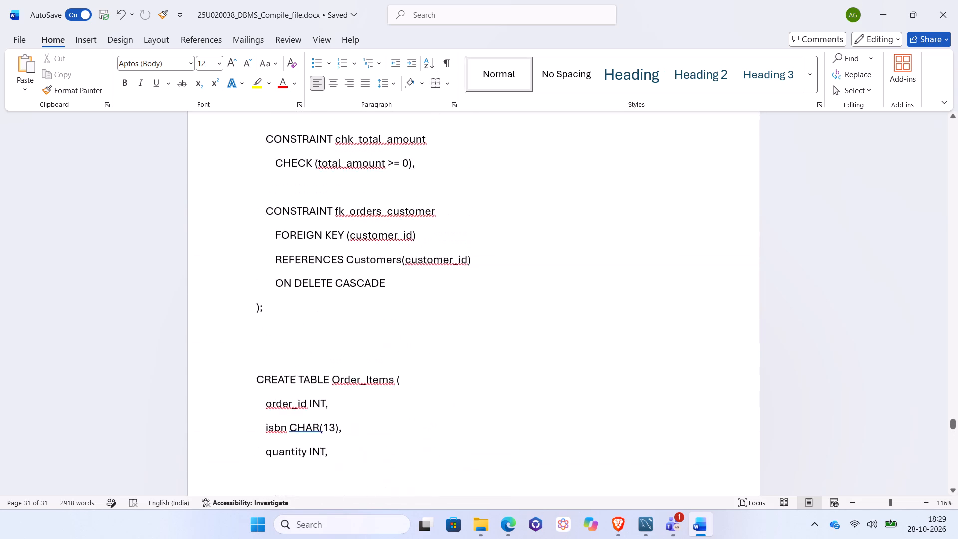
scroll(525, 326, "up", 4)
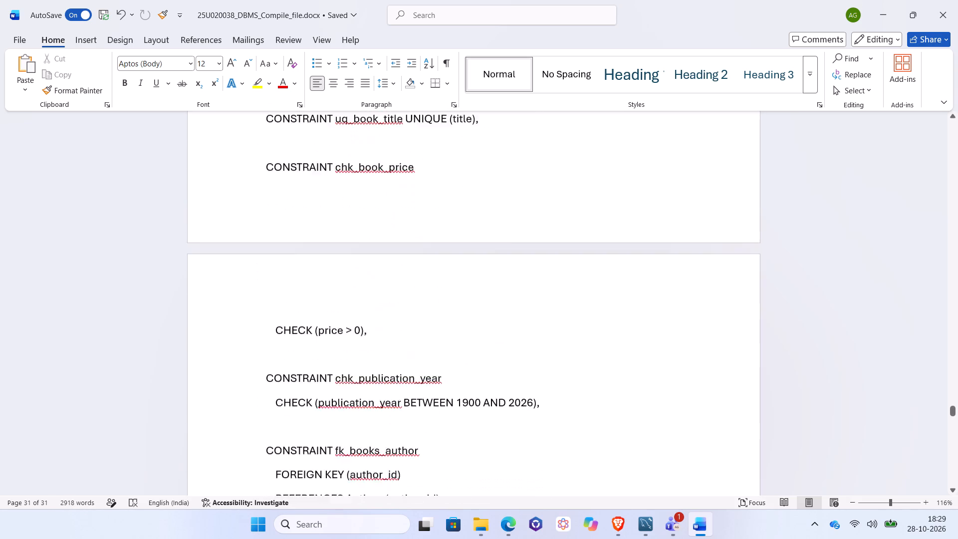
scroll(525, 326, "up", 3)
scroll(525, 326, "down", 1)
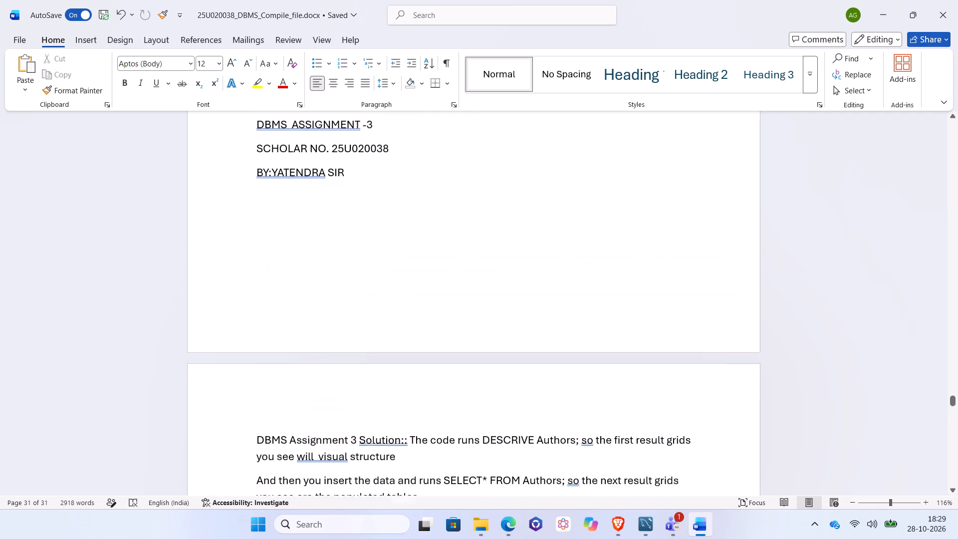
scroll(525, 326, "down", 1)
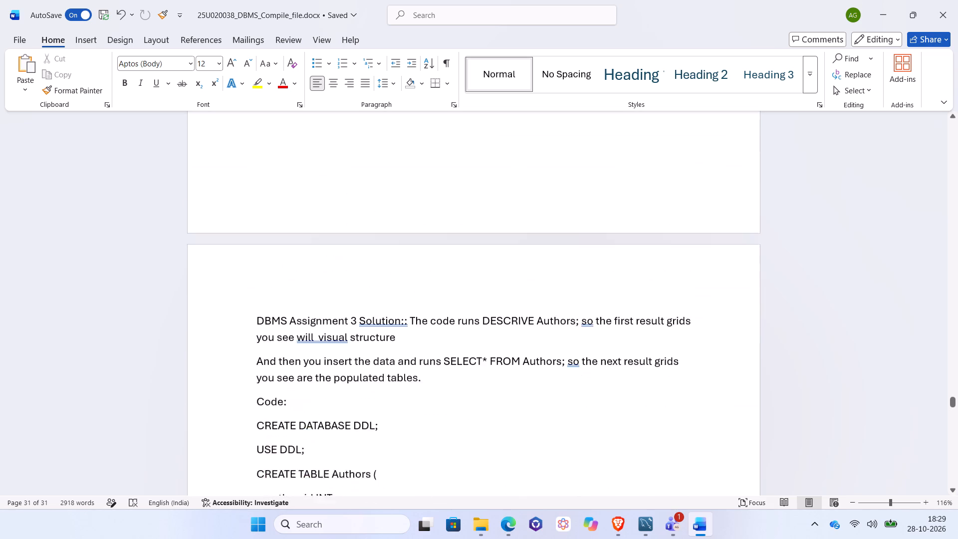
scroll(414, 442, "up", 1)
scroll(359, 298, "up", 1)
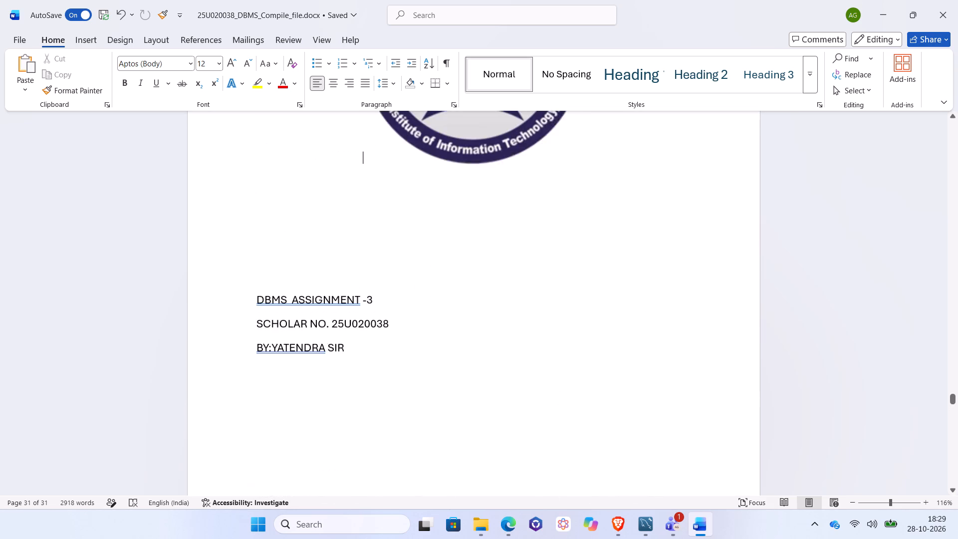
scroll(359, 298, "up", 4)
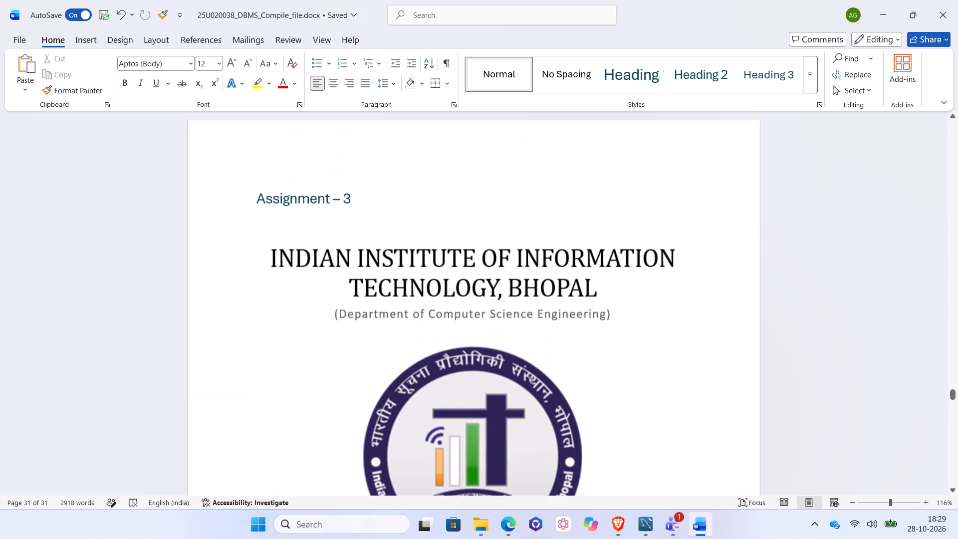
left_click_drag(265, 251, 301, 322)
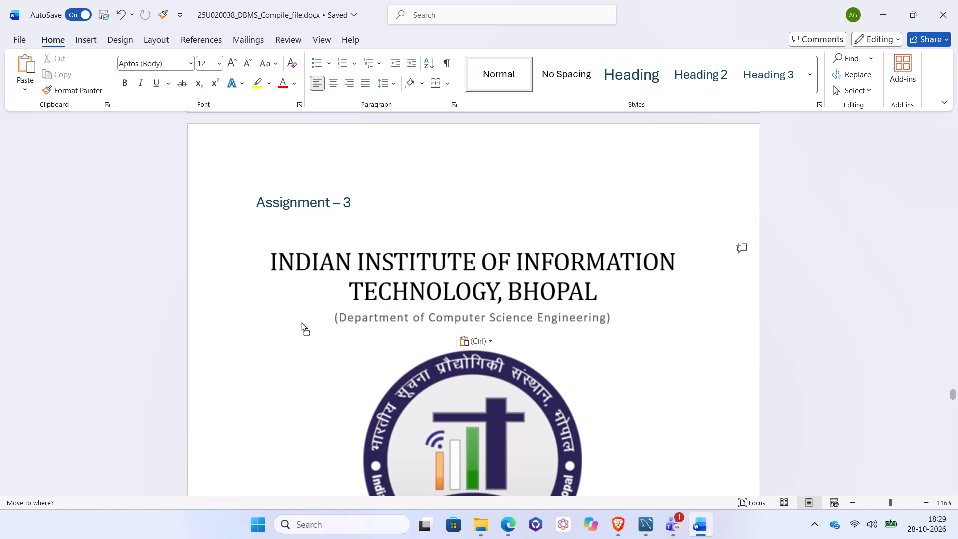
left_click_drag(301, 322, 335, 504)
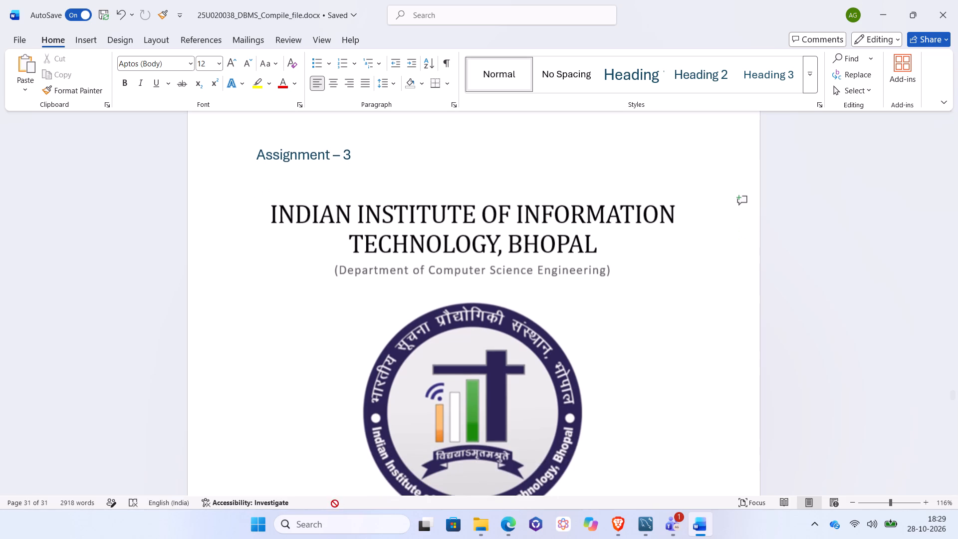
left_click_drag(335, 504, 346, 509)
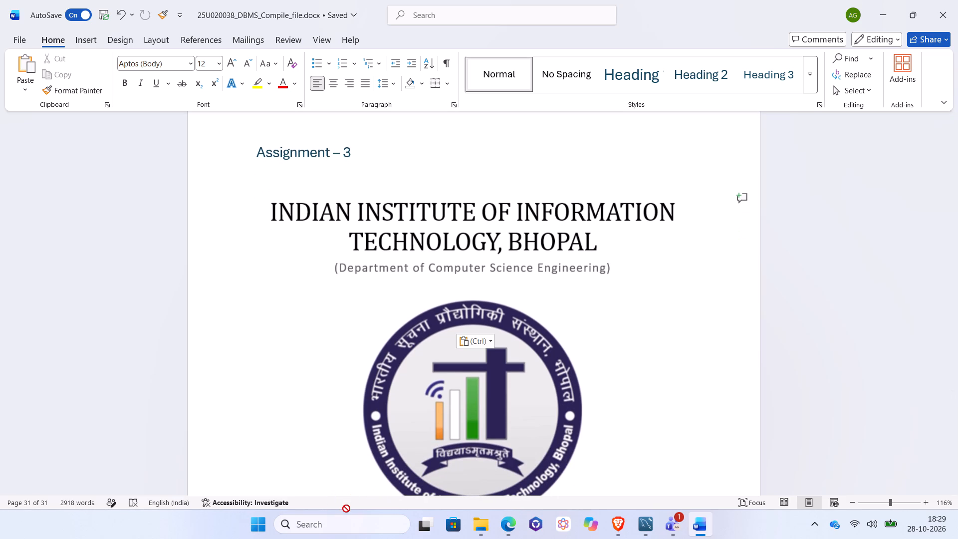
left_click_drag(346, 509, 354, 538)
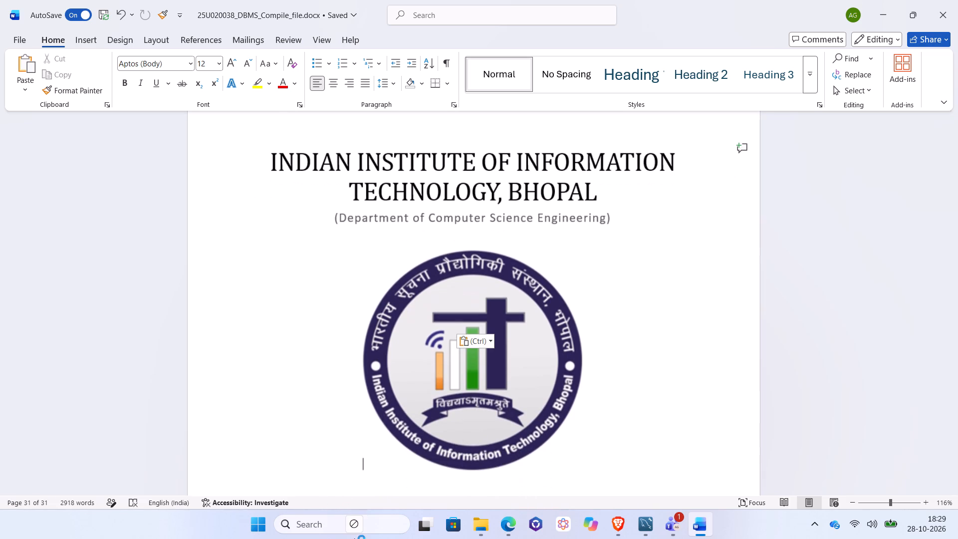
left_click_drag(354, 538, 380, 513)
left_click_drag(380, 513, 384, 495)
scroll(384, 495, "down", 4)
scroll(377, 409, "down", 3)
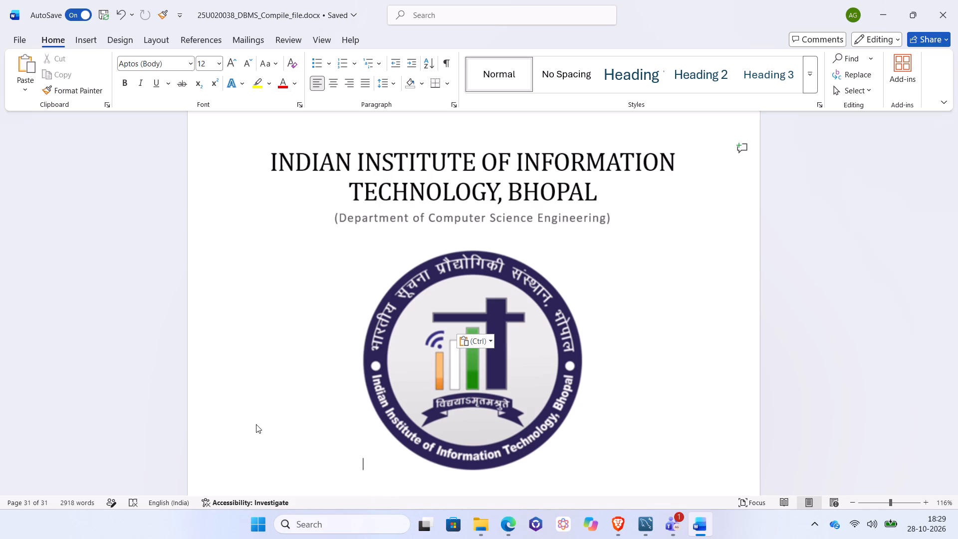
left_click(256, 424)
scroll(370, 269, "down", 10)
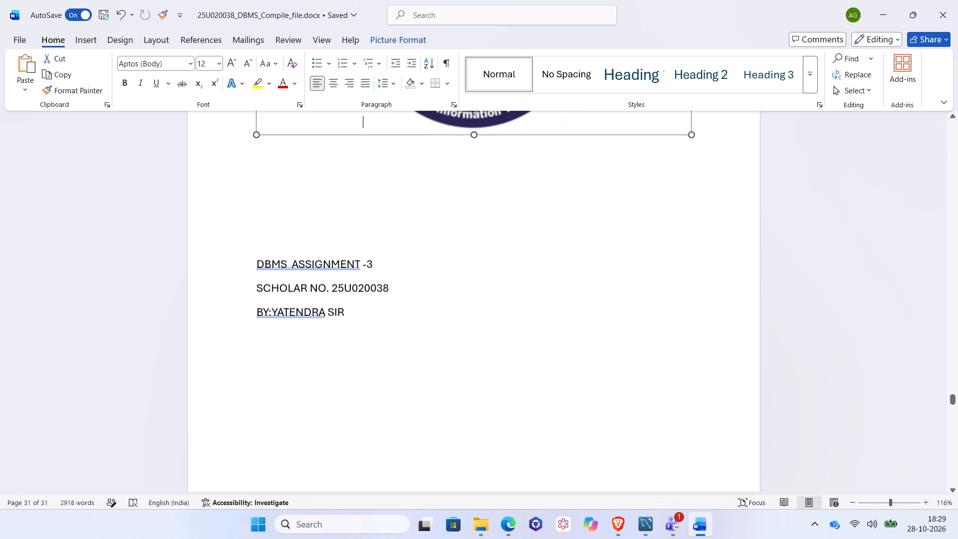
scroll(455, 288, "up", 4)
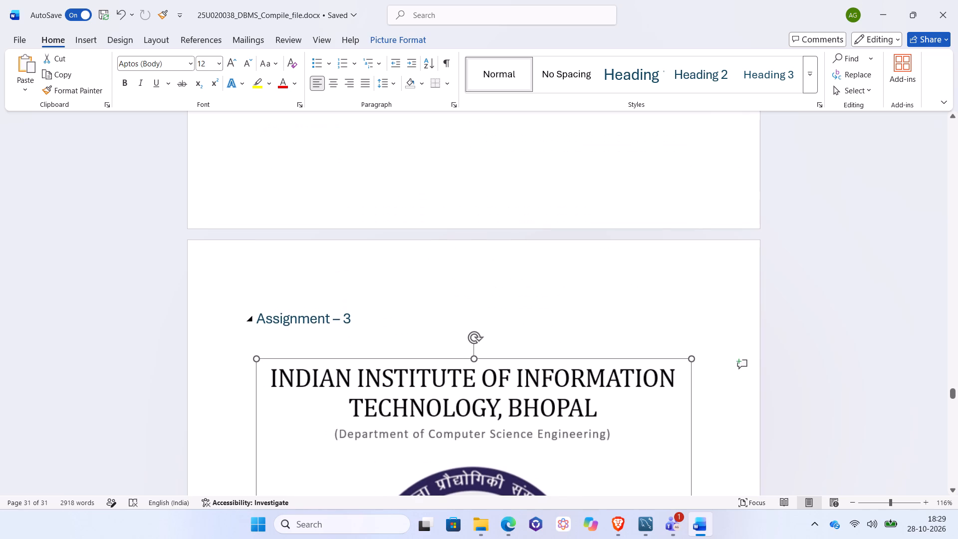
Cut the institute logo image and the assignment title, scholar number and instructor lines below the Assignment – 3 heading.
left_click(235, 345)
left_click_drag(251, 384, 267, 420)
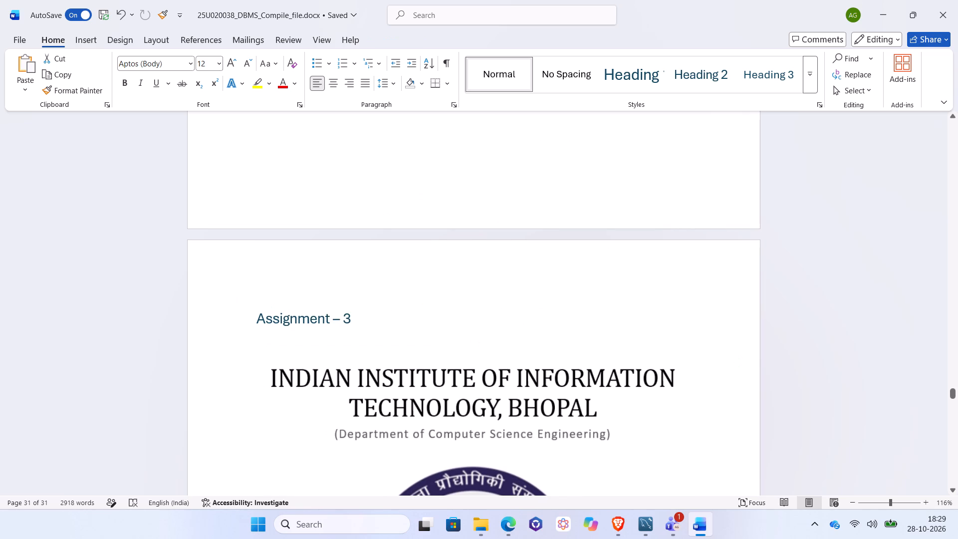
left_click_drag(267, 420, 312, 529)
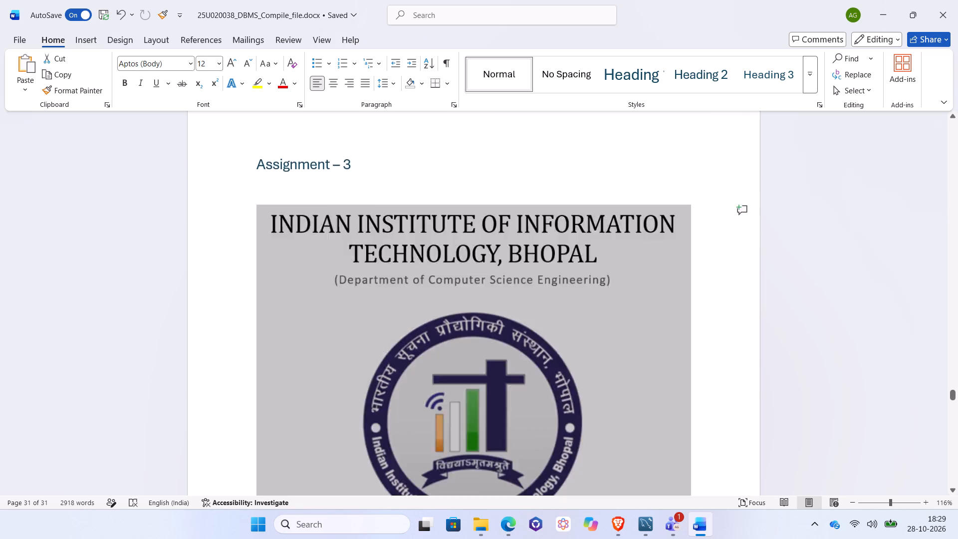
left_click_drag(312, 529, 349, 421)
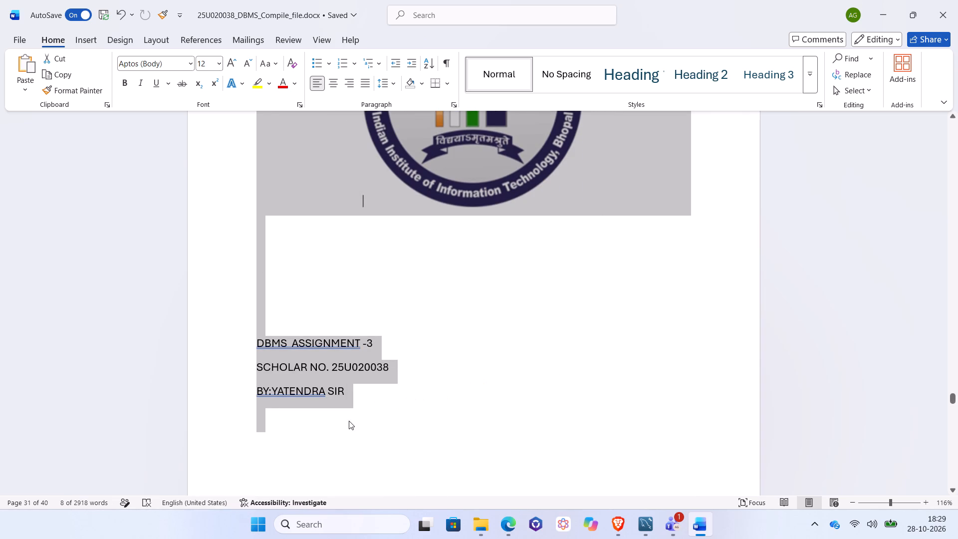
key("ctrl+x")
Remove the blank lines between the Assignment – 3 heading and the DBMS Assignment 3 Solution paragraph.
scroll(349, 421, "up", 1)
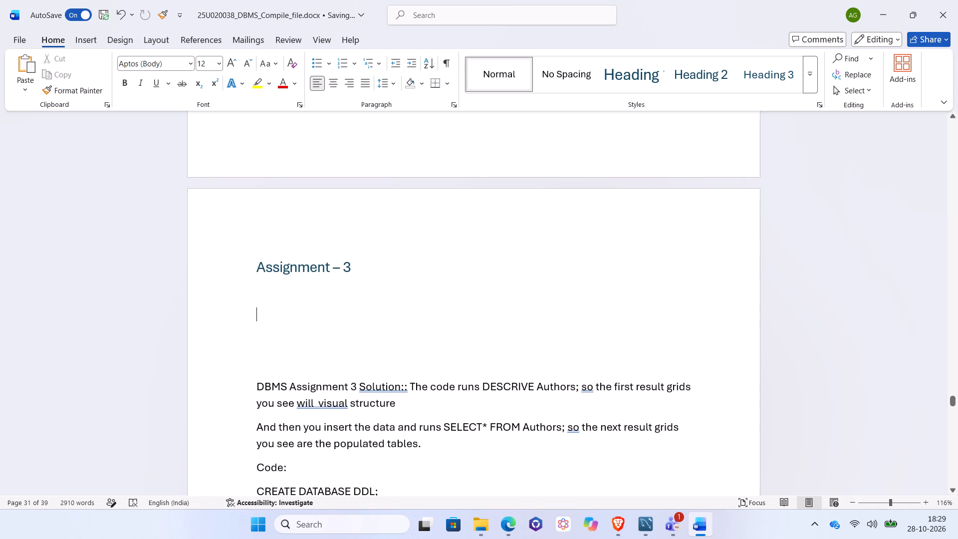
left_click(257, 384)
key("BackSpace")
key("BackSpace")
key("BackSpace")
key("BackSpace")
key("BackSpace")
key("BackSpace")
key("BackSpace")
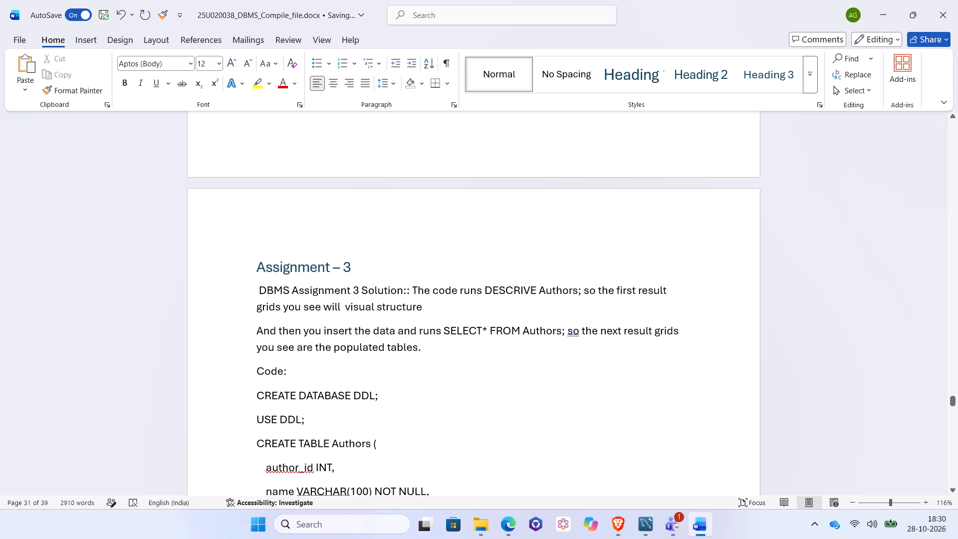
Apply the Heading 3 style to the DBMS Assignment 3 Solution paragraph.
left_click_drag(259, 285, 402, 305)
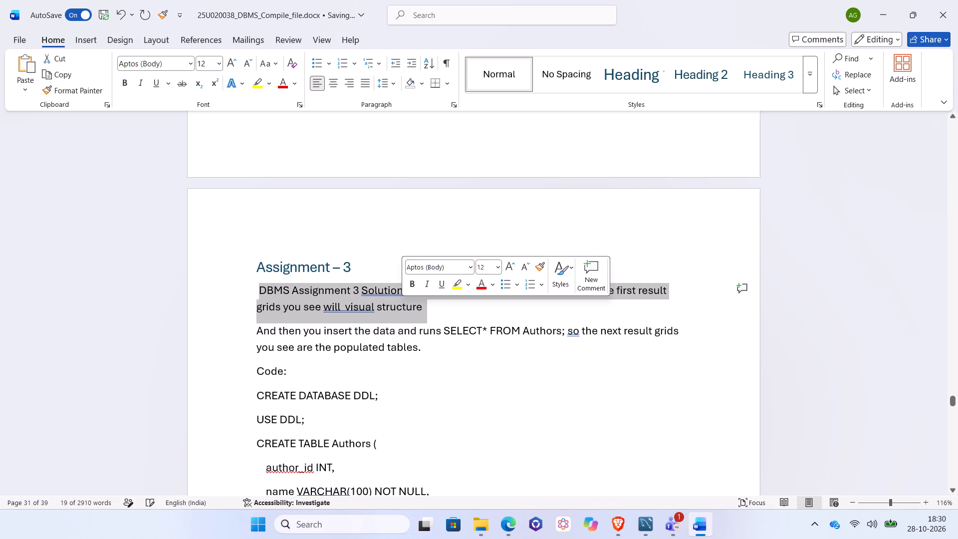
left_click(747, 70)
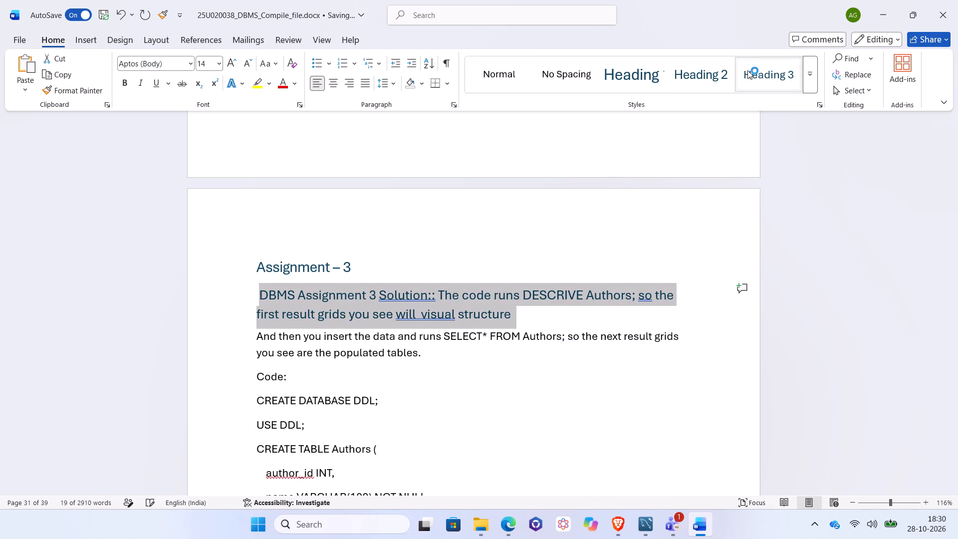
Examine the rest of Assignment 3's SQL code and the output section that follows it.
scroll(563, 236, "down", 10)
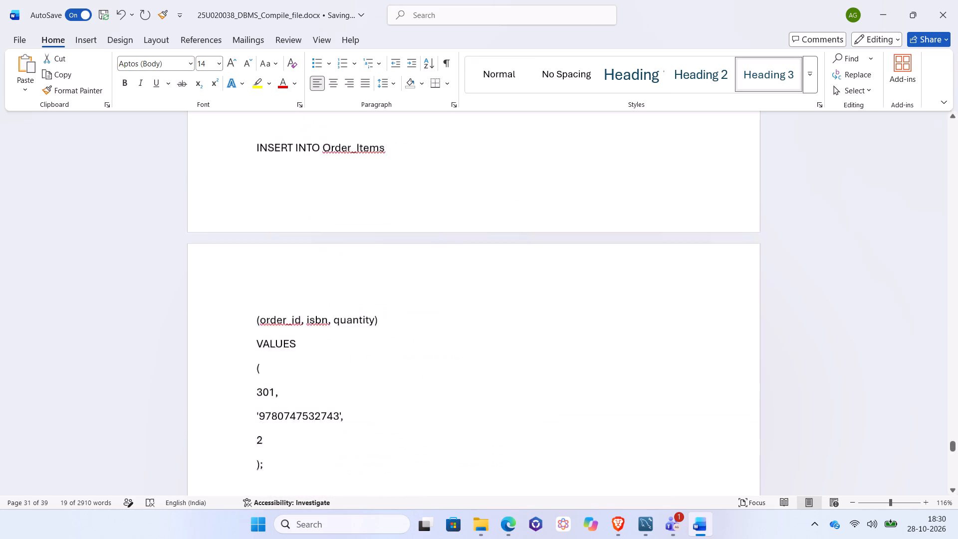
scroll(563, 236, "down", 4)
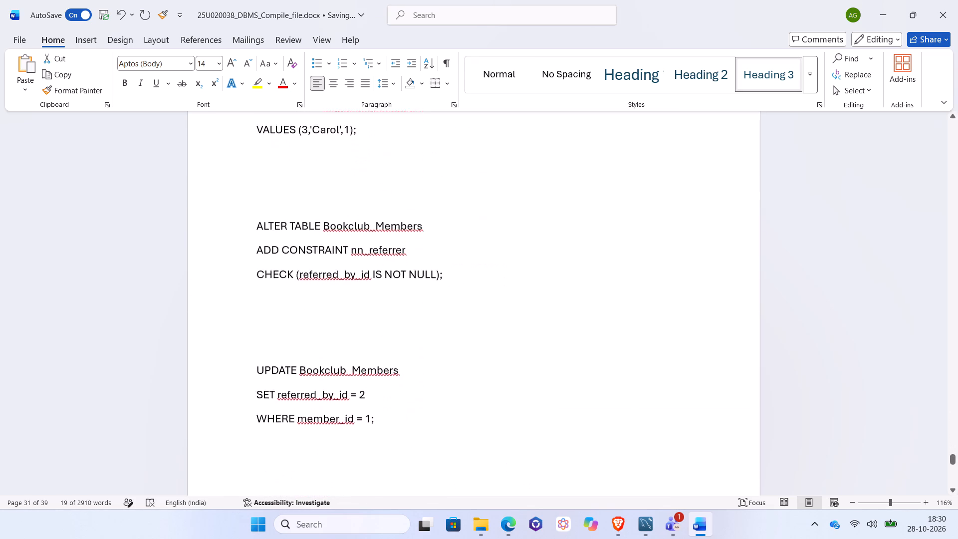
scroll(563, 236, "down", 1)
scroll(563, 236, "up", 3)
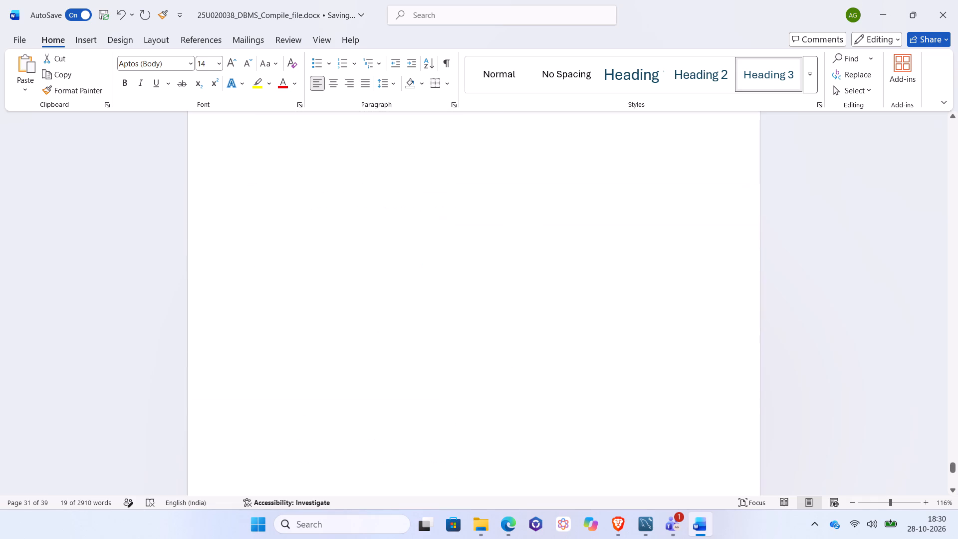
scroll(563, 236, "up", 3)
scroll(563, 236, "right", 1)
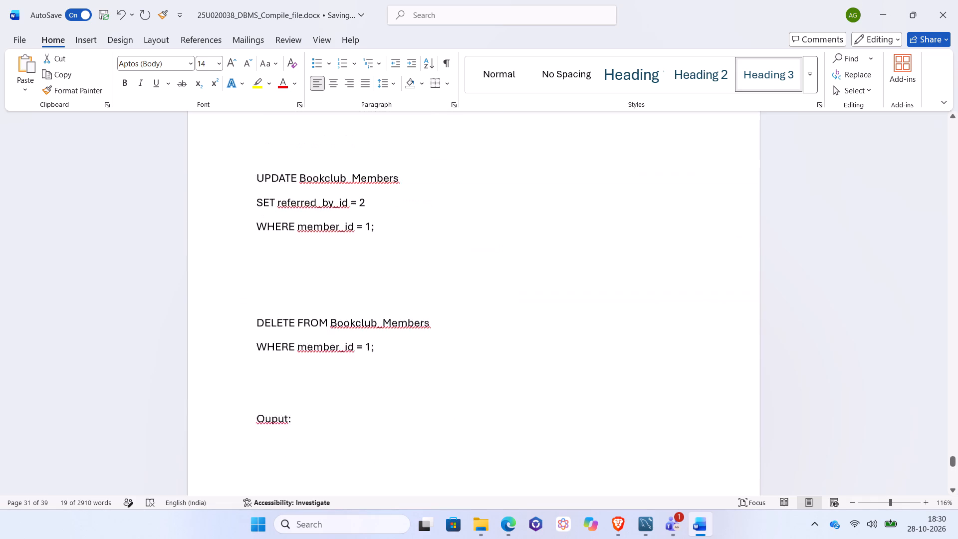
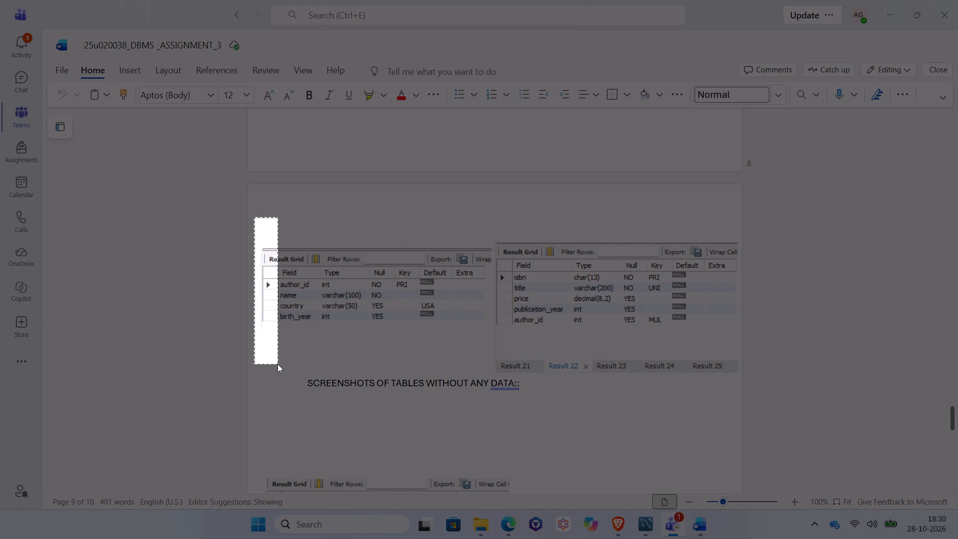
Capture a screen snip of the two side-by-side result grids above the SCREENSHOTS OF TABLES WITHOUT ANY DATA line in the original Assignment 3 document.
left_click_drag(277, 364, 718, 370)
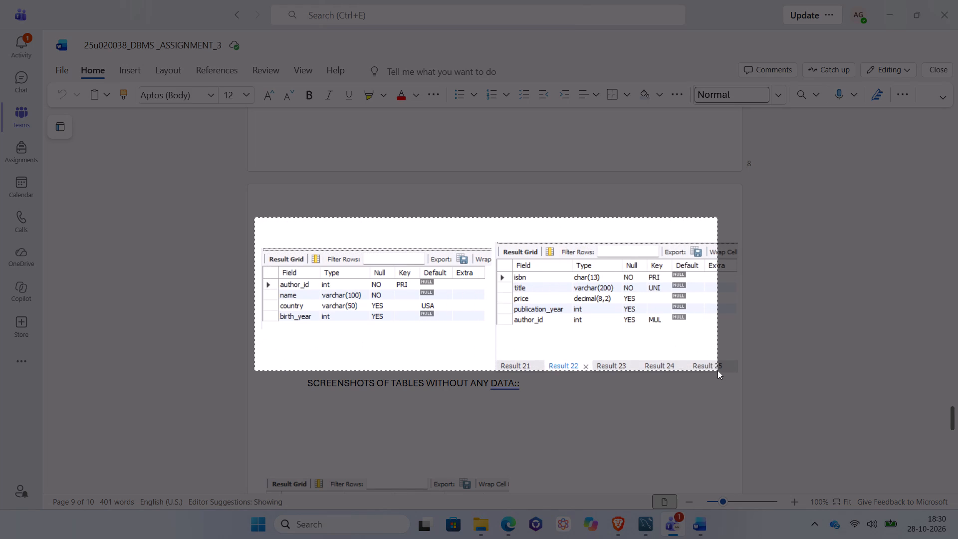
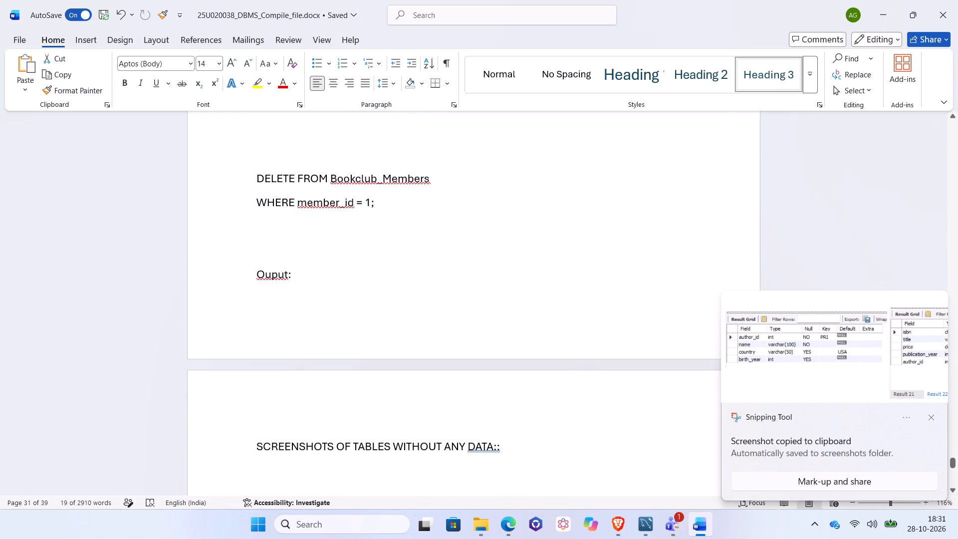
Paste the captured result-grid screenshot on a new line below Ouput:, above the SCREENSHOTS OF TABLES WITHOUT ANY DATA line.
left_click(280, 300)
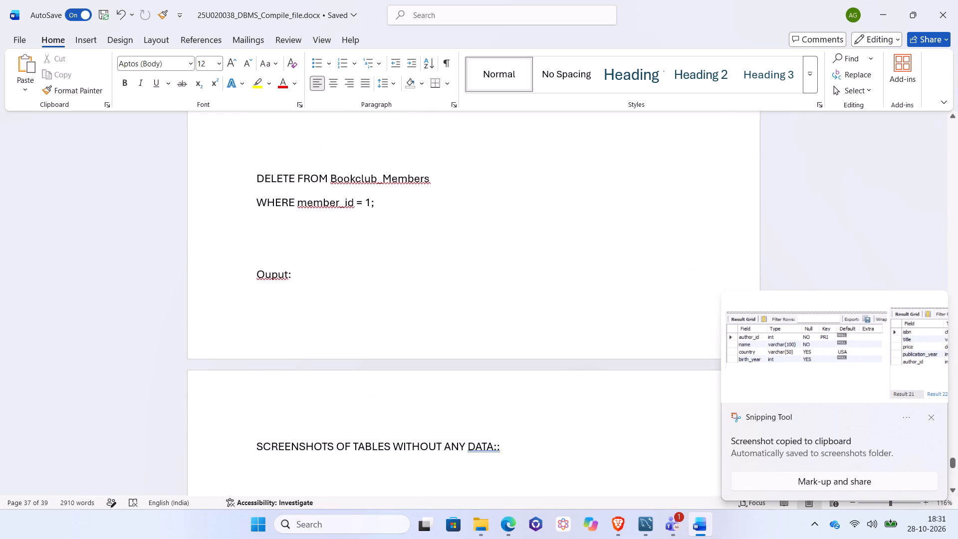
left_click(294, 277)
key("Return")
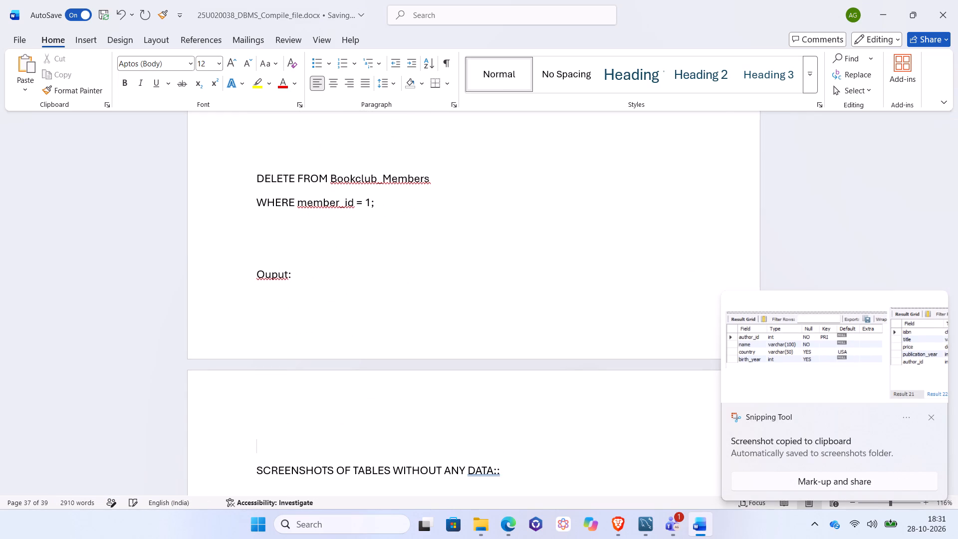
key("ctrl+v")
scroll(294, 277, "down", 1)
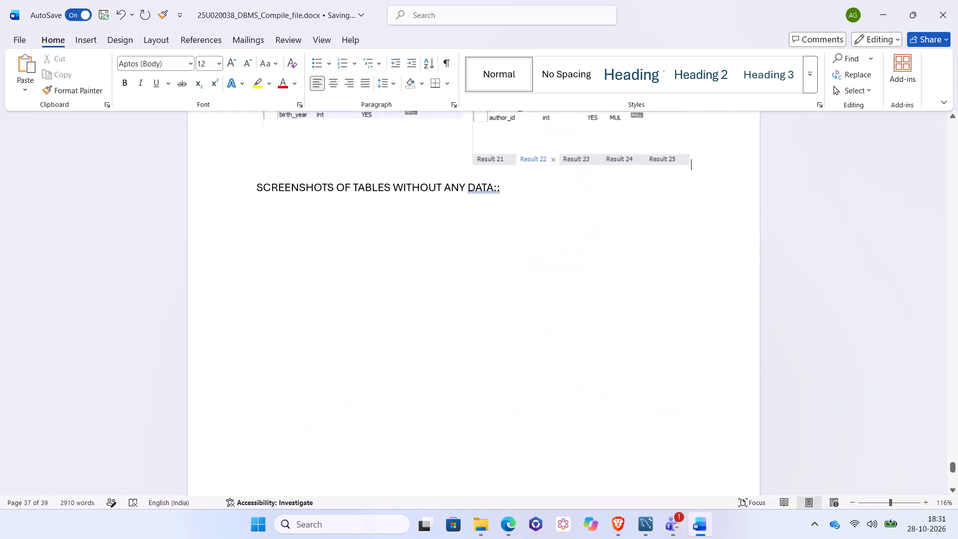
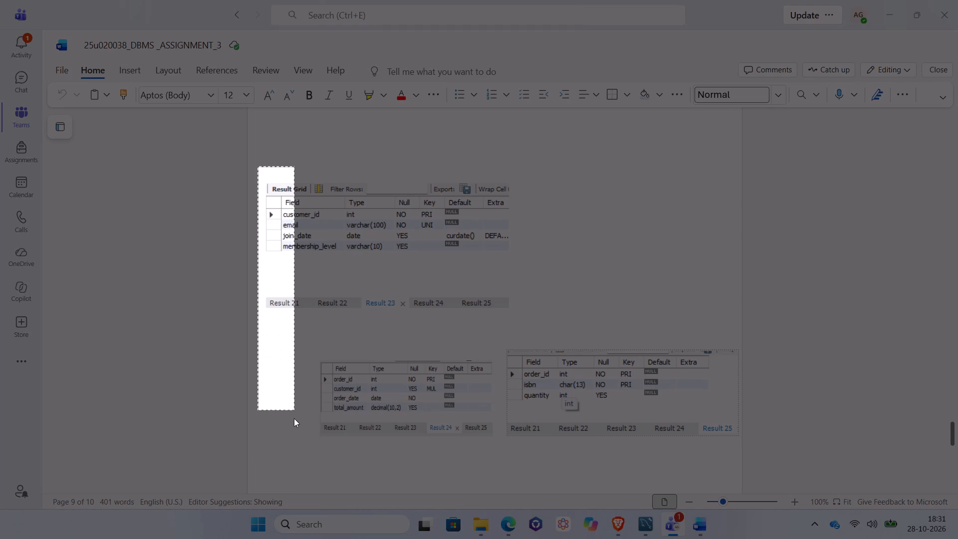
Capture one screenshot of the page area holding the three result grids for Result 23, Result 24 and Result 25 in the Assignment 3 file.
left_click_drag(294, 418, 709, 481)
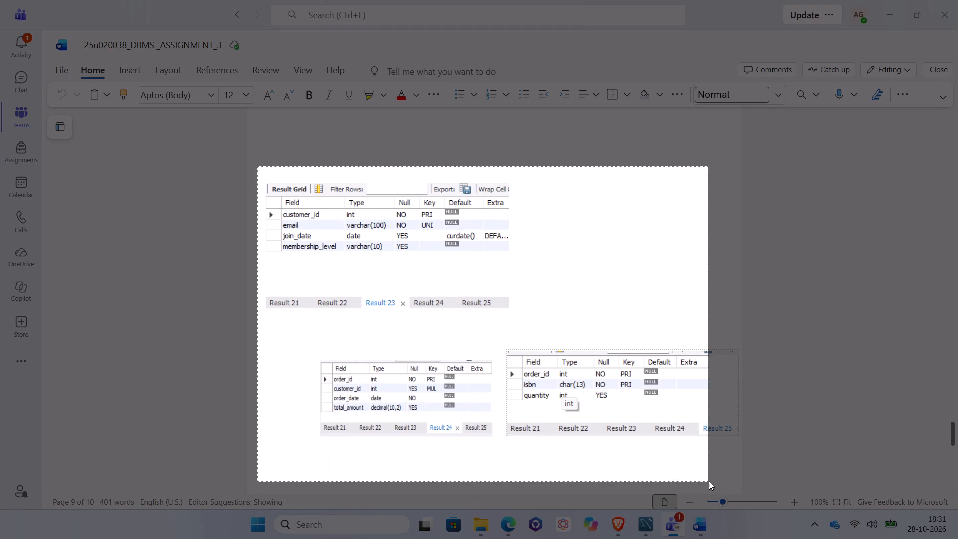
left_click_drag(709, 481, 742, 473)
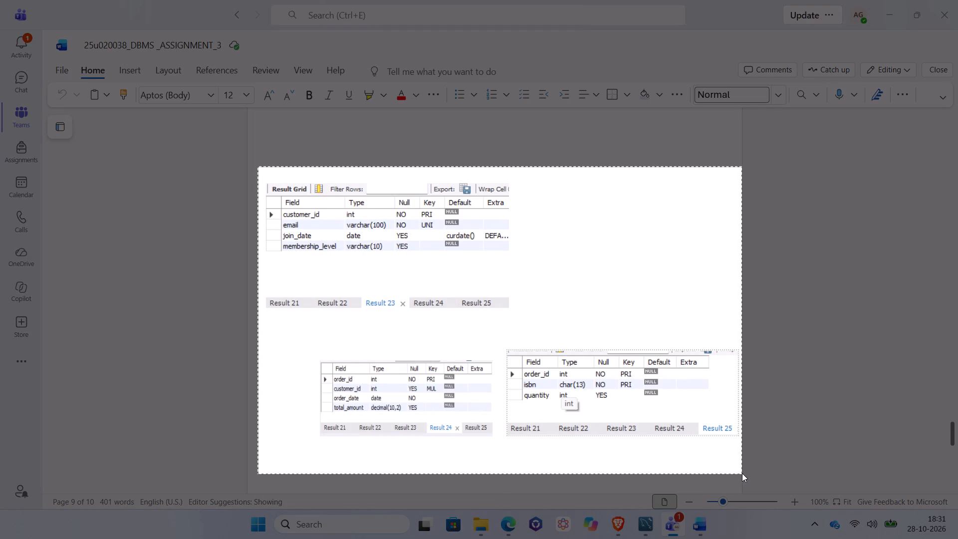
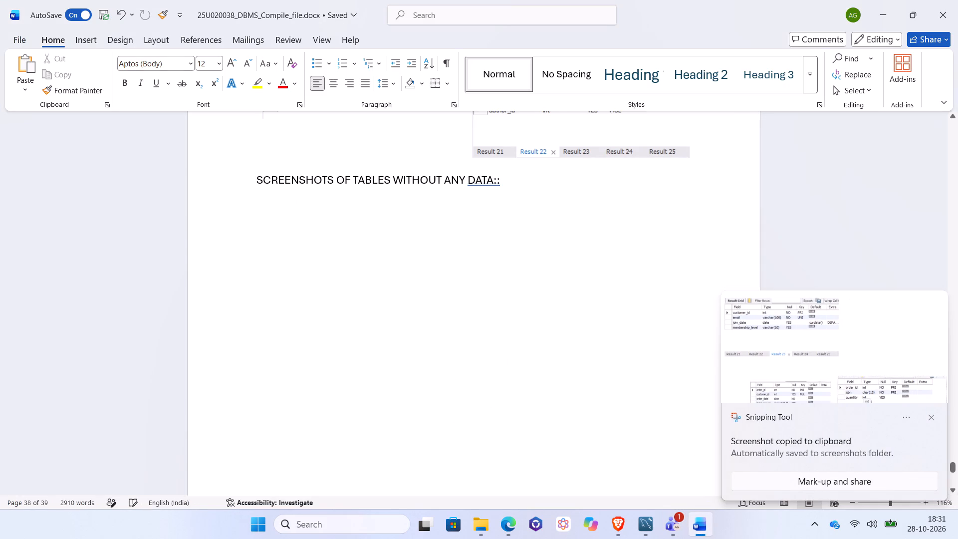
Paste the captured screenshot of the Result 23, 24 and 25 grids below the heading "SCREENSHOTS OF TABLES WITHOUT ANY DATA::".
key("ctrl+v")
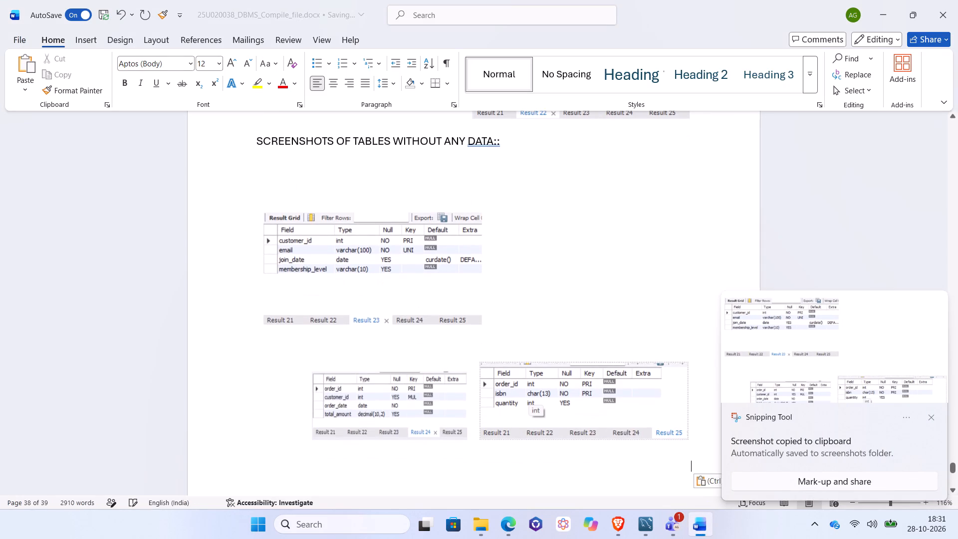
scroll(269, 244, "down", 4)
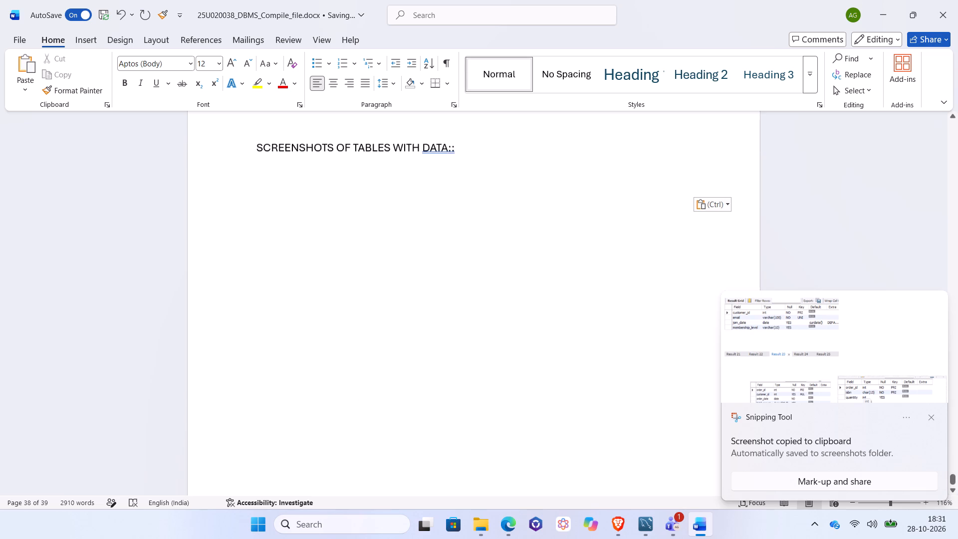
scroll(269, 244, "down", 2)
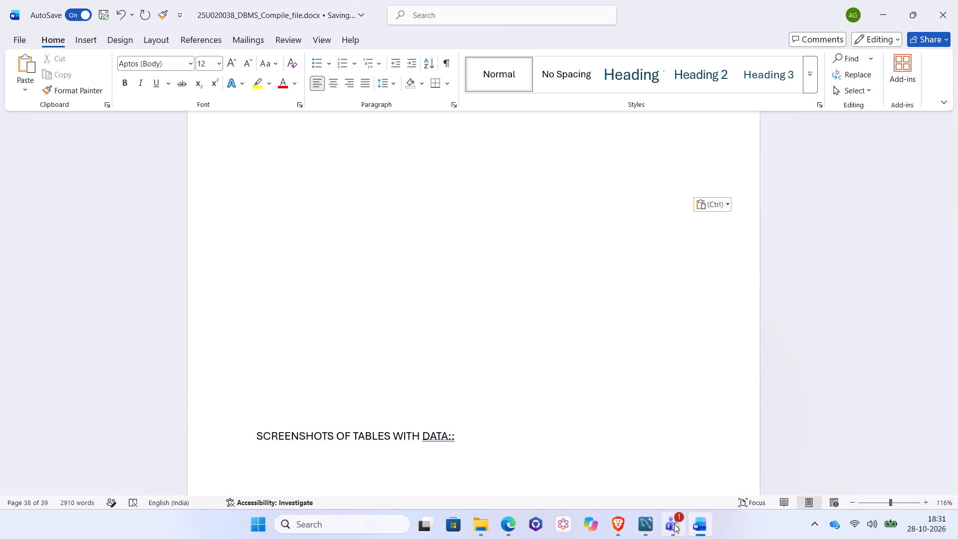
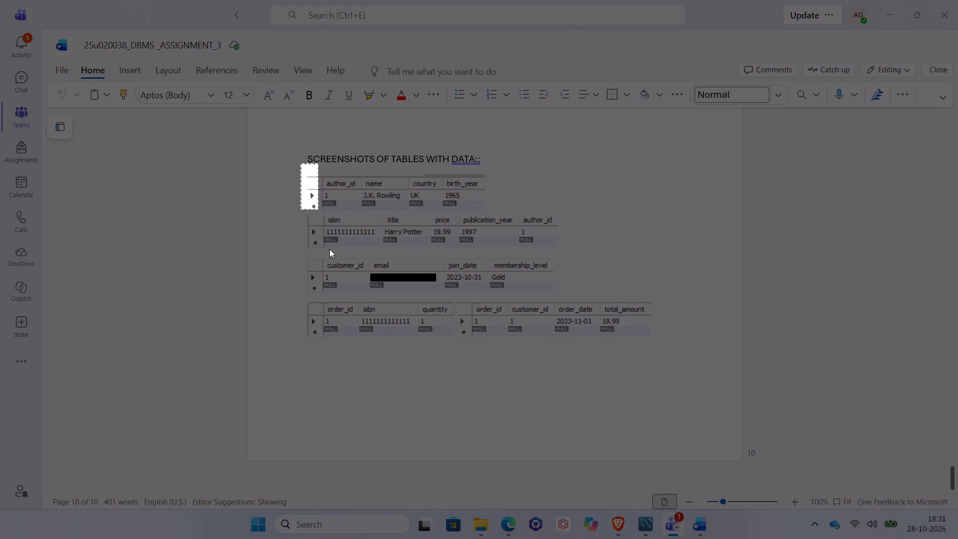
Capture a screenshot of all five table grids below the heading "SCREENSHOTS OF TABLES WITH DATA::" in the original Assignment 3 document.
left_click_drag(329, 249, 675, 349)
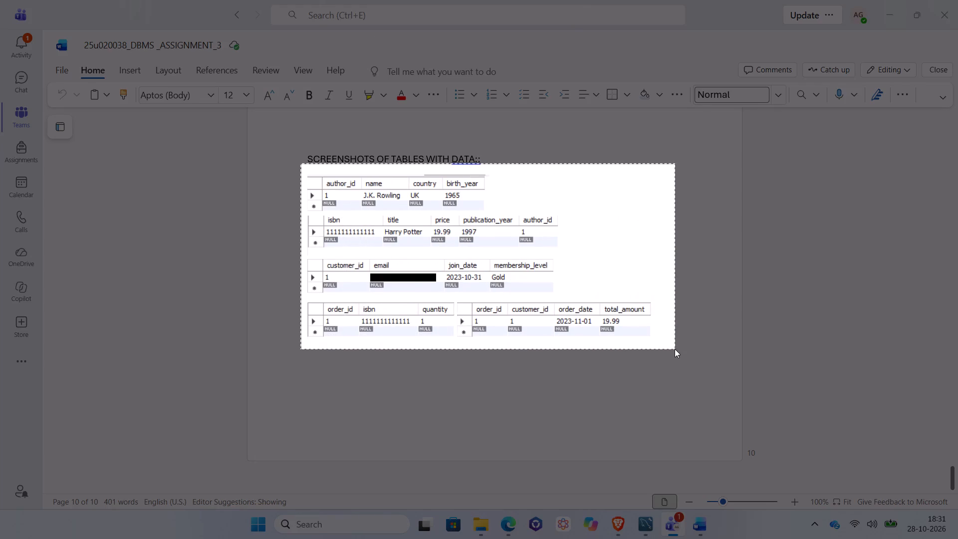
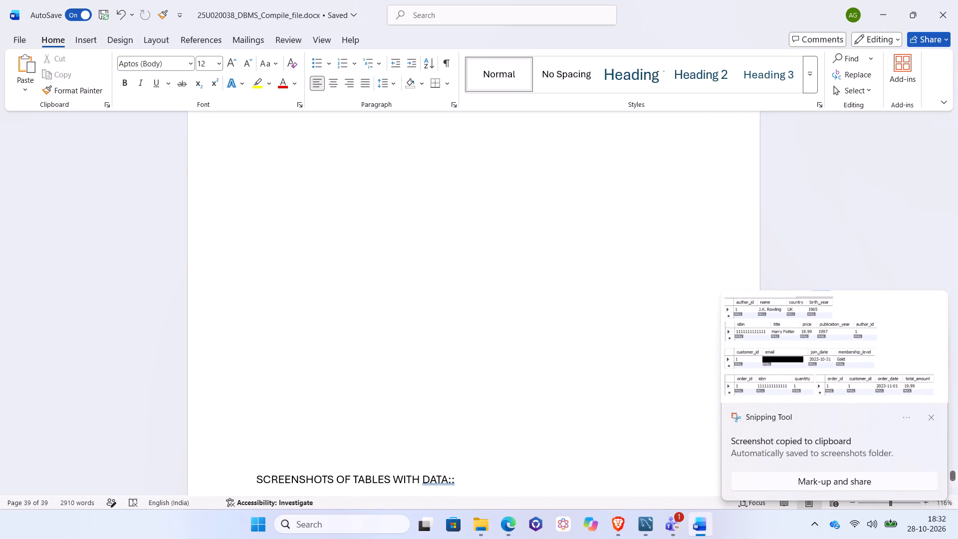
Delete the empty lines above the heading "SCREENSHOTS OF TABLES WITH DATA::" to bring it up just below the order table structure screenshots.
key("BackSpace")
key("BackSpace")
key("BackSpace")
key("BackSpace")
key("BackSpace")
key("BackSpace")
key("BackSpace")
key("BackSpace")
key("BackSpace")
key("BackSpace")
key("BackSpace")
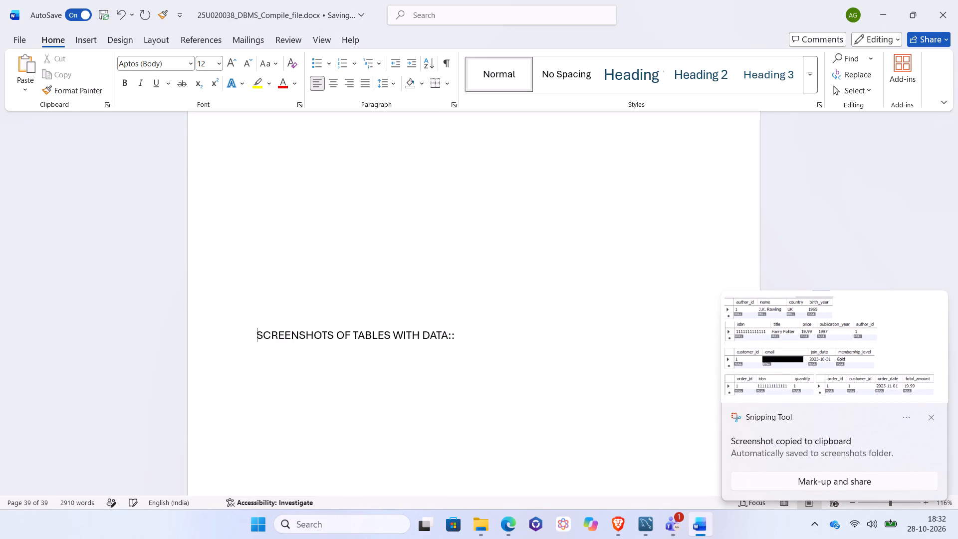
key("BackSpace")
key("BackSpace")
key("BackSpace")
key("BackSpace")
key("BackSpace")
key("BackSpace")
key("BackSpace")
key("BackSpace")
key("BackSpace")
key("BackSpace")
key("BackSpace")
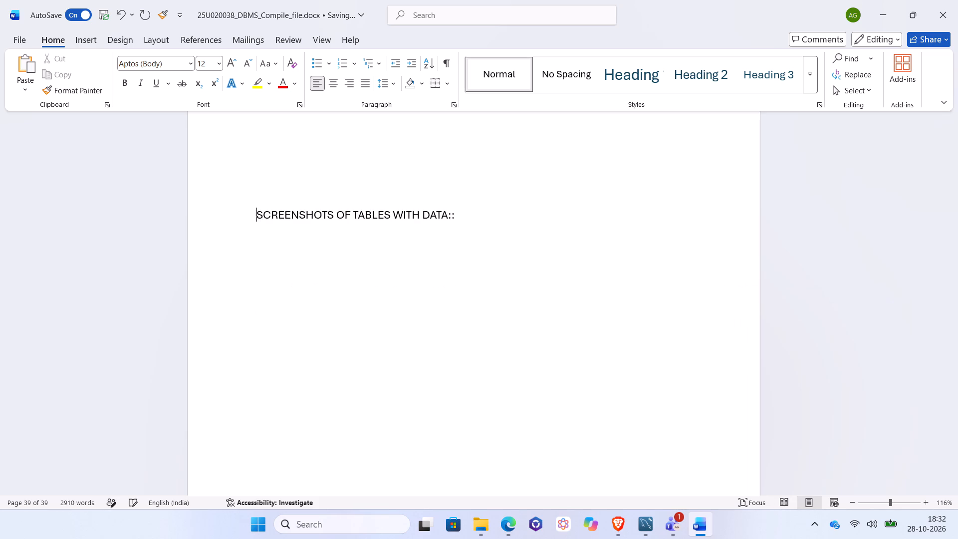
key("BackSpace")
key("BackSpace")
key("BackSpace")
key("BackSpace")
key("BackSpace")
key("BackSpace")
key("BackSpace")
key("BackSpace")
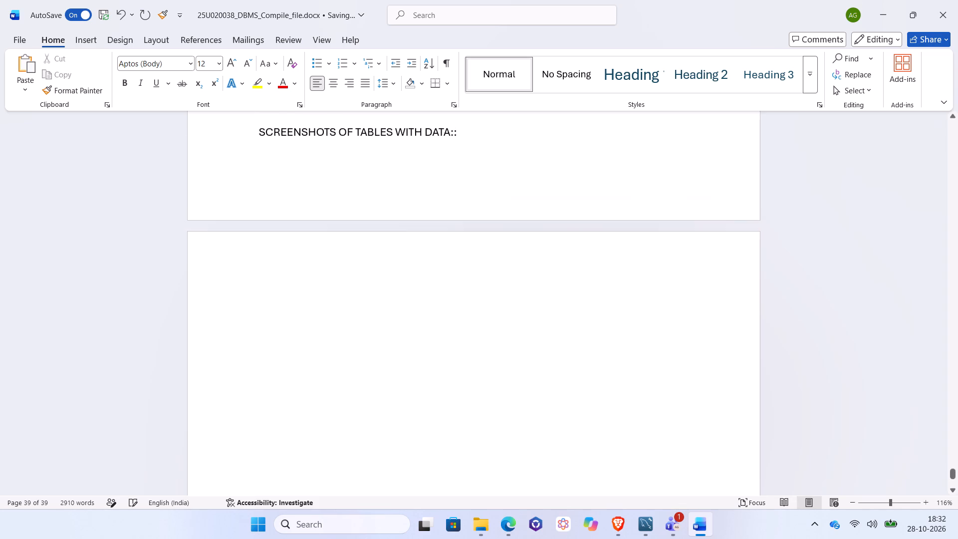
key("BackSpace")
key("BackSpace")
scroll(256, 480, "up", 2)
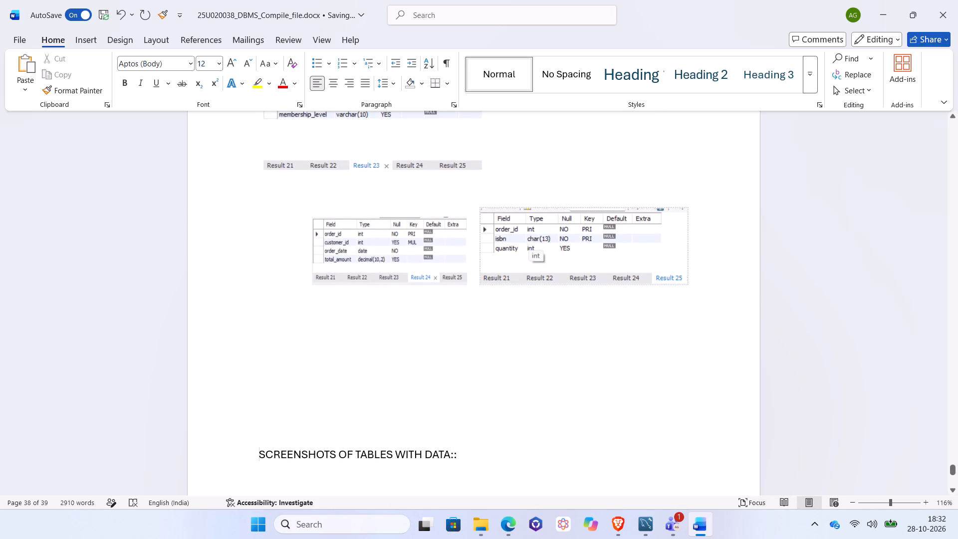
key("BackSpace")
key("BackSpace")
key("BackSpace")
key("BackSpace")
key("BackSpace")
key("BackSpace")
key("BackSpace")
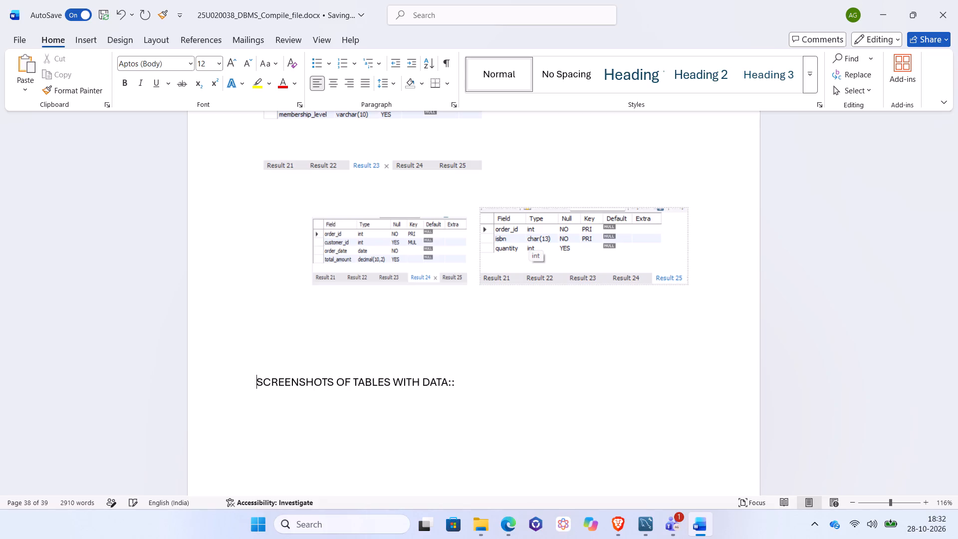
key("BackSpace")
key("BackSpace")
key("BackSpace")
key("BackSpace")
key("BackSpace")
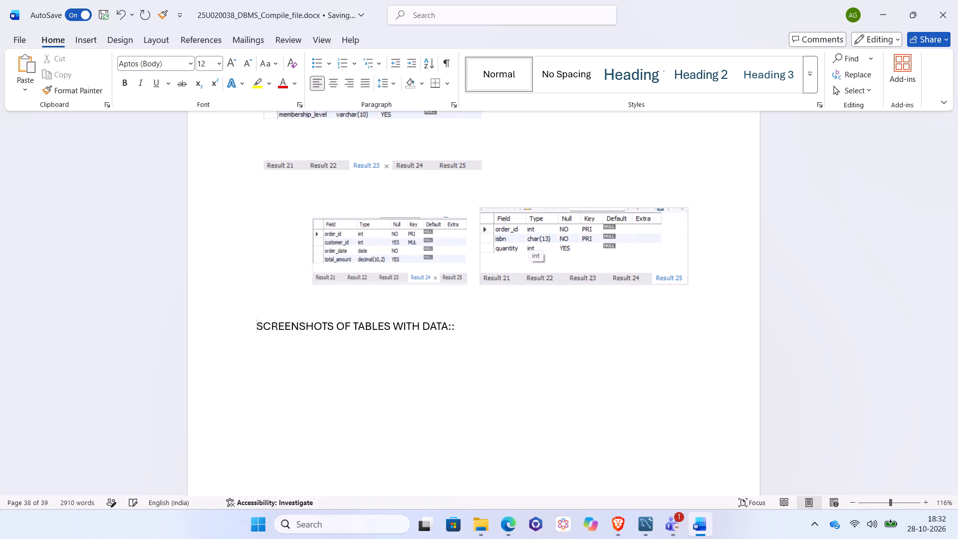
Paste the captured screenshot of the five table grids below the heading "SCREENSHOTS OF TABLES WITH DATA::".
key("Down")
key("ctrl+v")
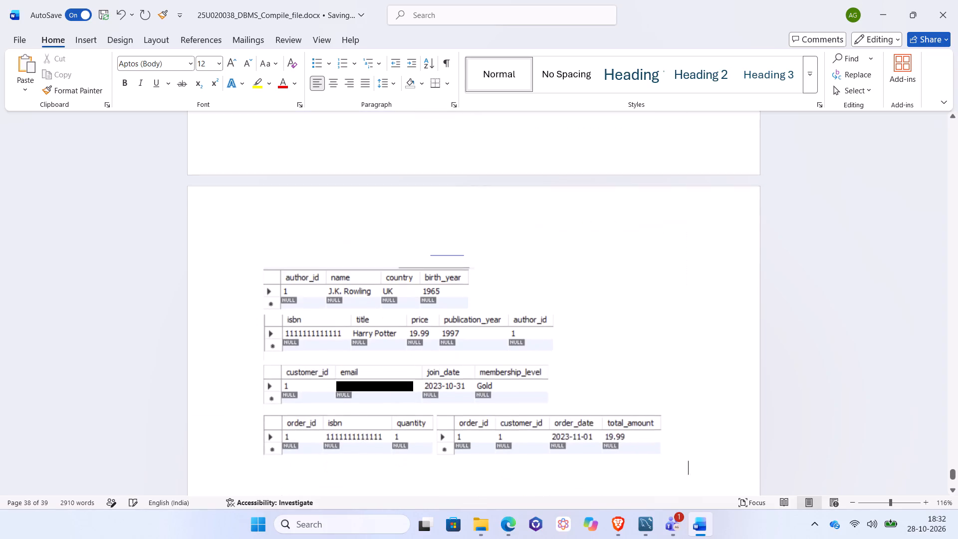
Add blank lines at the end of the document, after the pasted table screenshot, until a new page starts.
scroll(254, 495, "up", 3)
scroll(254, 495, "down", 3)
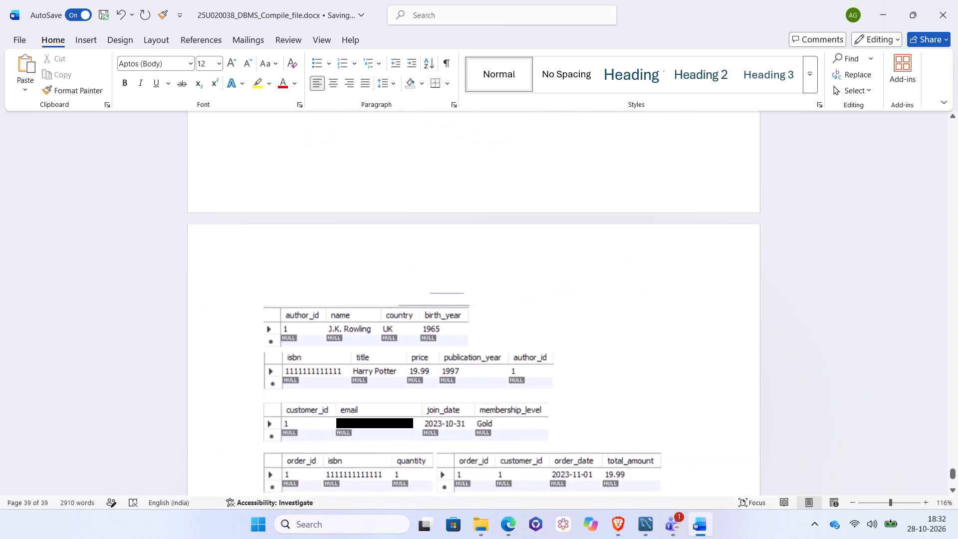
scroll(254, 495, "down", 4)
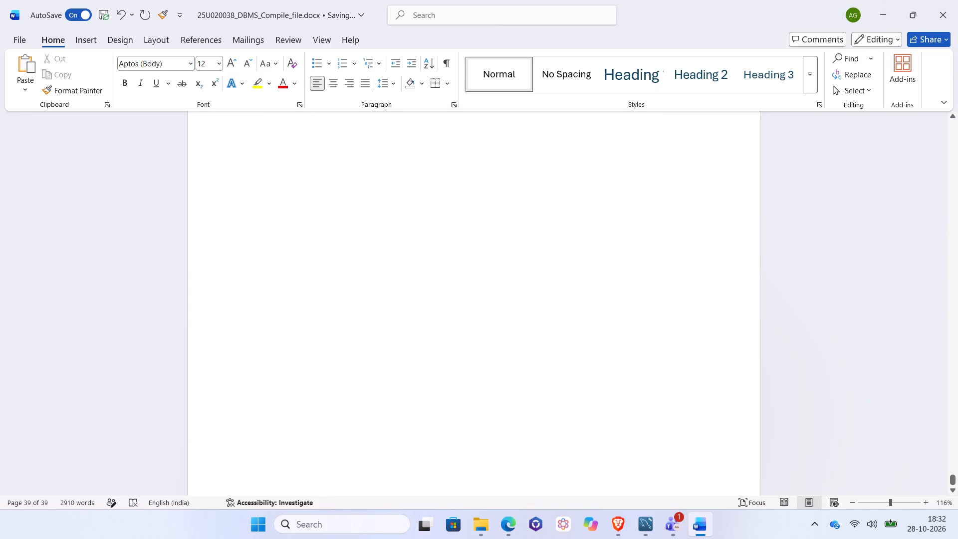
scroll(254, 495, "down", 3)
left_click(389, 417)
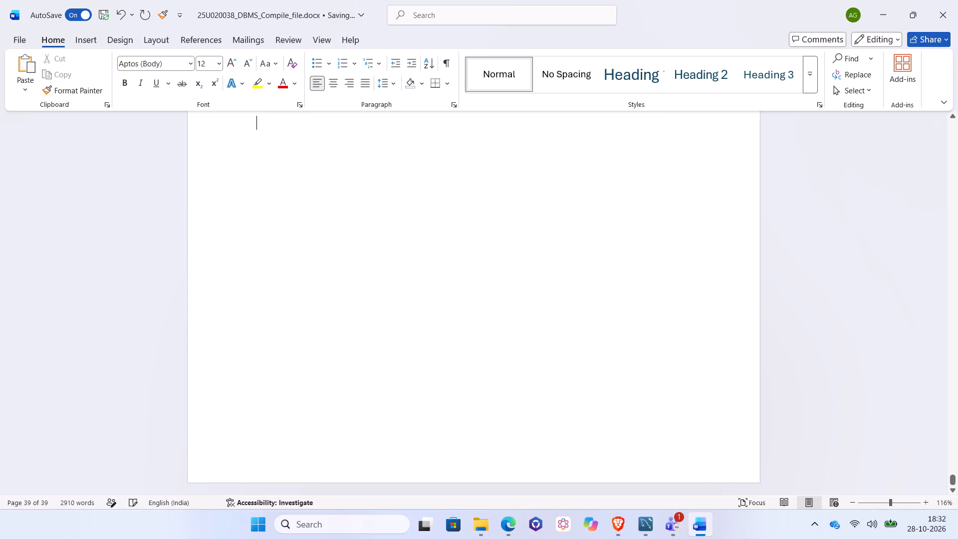
key("Return")
key("Return")
key("Return")
key("Return")
key("Return")
key("Return")
key("Return")
key("Return")
key("Return")
key("Return")
key("Return")
key("Return")
key("Return")
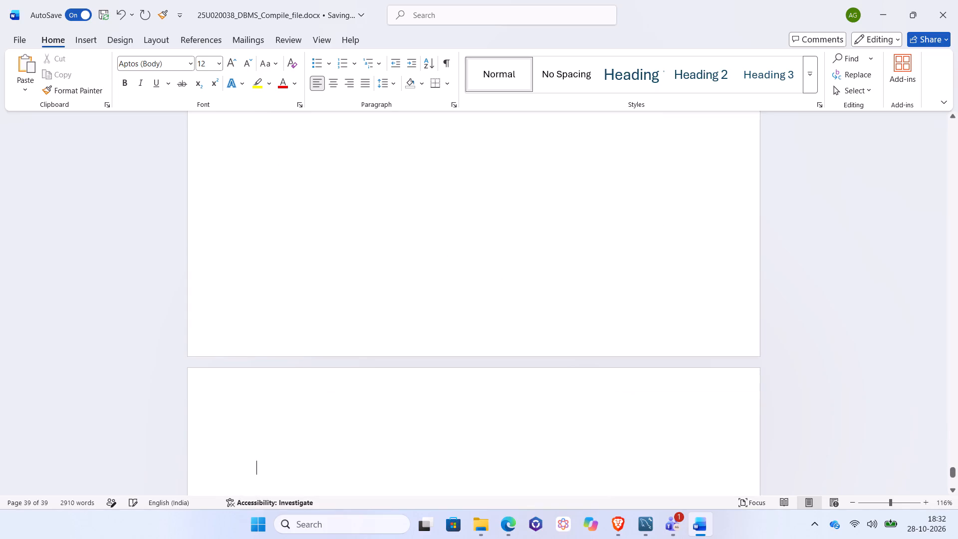
Enter the title "Assignment - 4" on the first line of the new last page.
key("Up")
key("Up")
key("Down")
key("a")
type("ssignmnet")
key("space")
key("BackSpace")
key("BackSpace")
key("BackSpace")
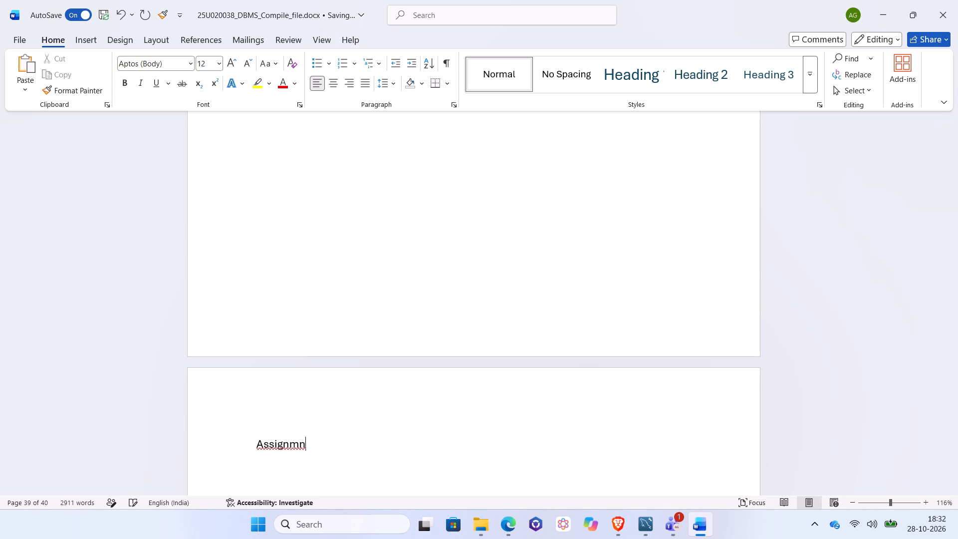
key("BackSpace")
type("ennt")
key("BackSpace")
key("BackSpace")
type("t - 4")
Apply the Heading 2 style to the title "Assignment - 4".
left_click_drag(256, 441, 399, 445)
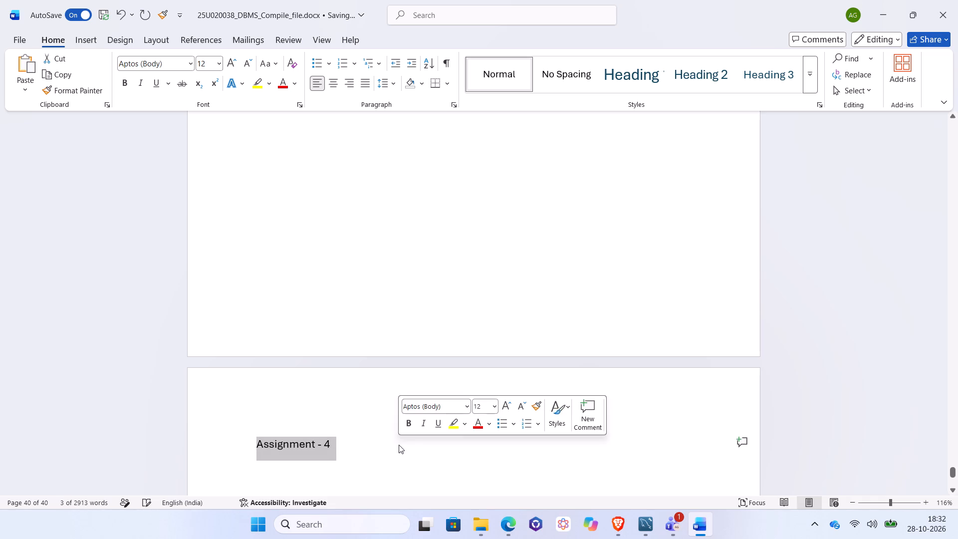
left_click(715, 77)
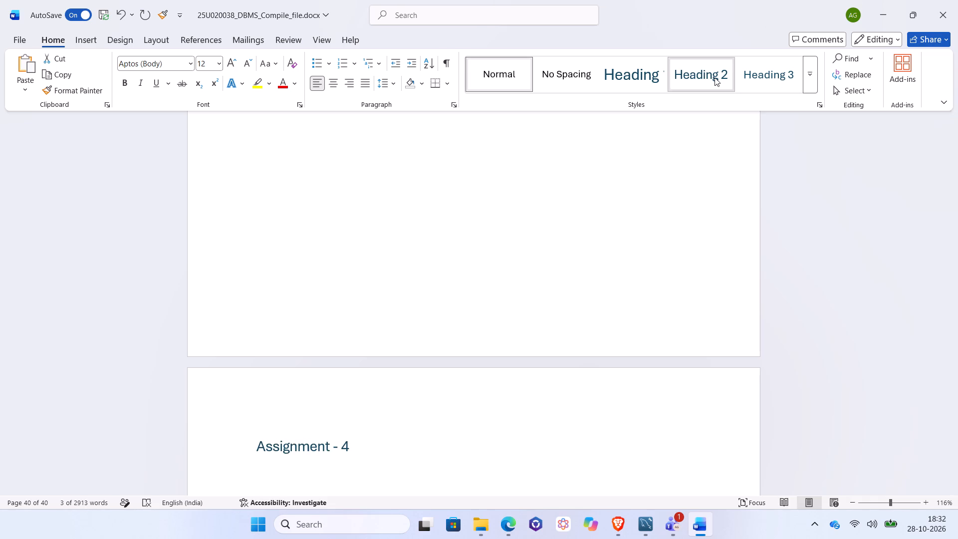
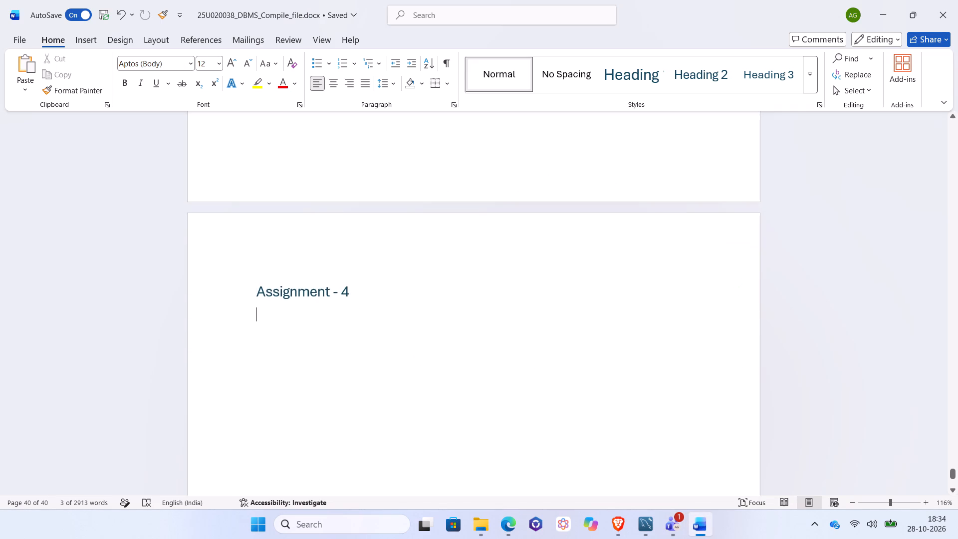
Paste the copied Assignment 4 text on the empty line below the title "Assignment - 4".
key("ctrl+v")
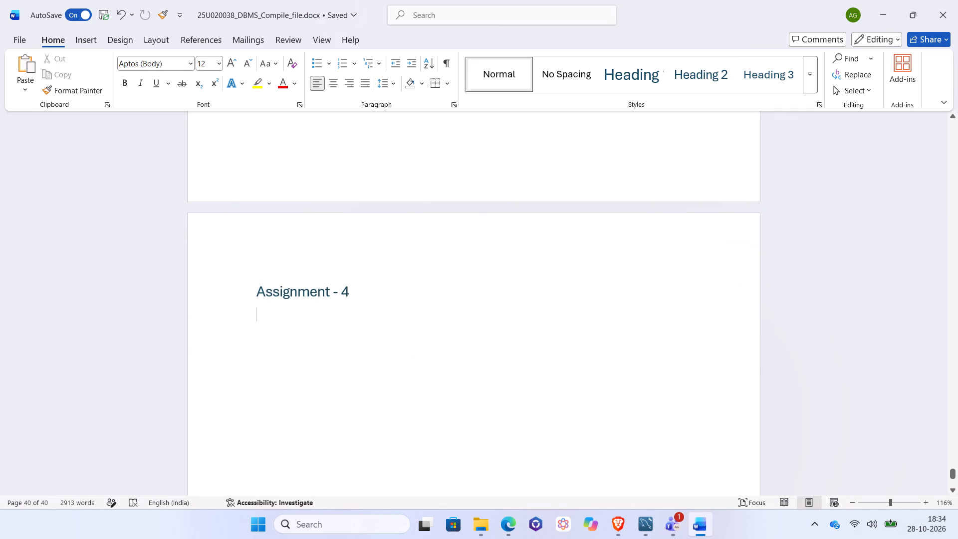
Apply the Heading 4 style to the "Database Setup" line and the "Execute the following queries…" line below the Assignment 4 title.
scroll(257, 338, "up", 5)
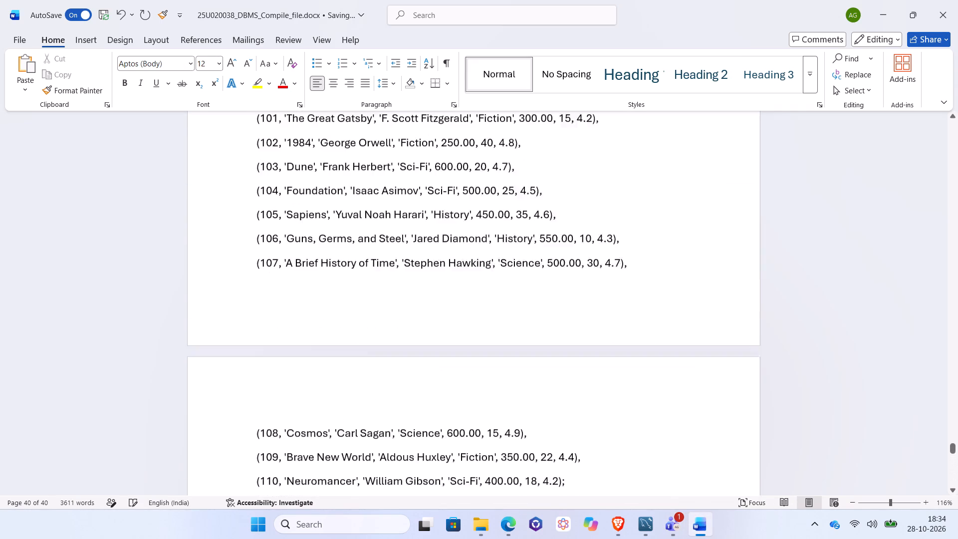
scroll(257, 338, "up", 2)
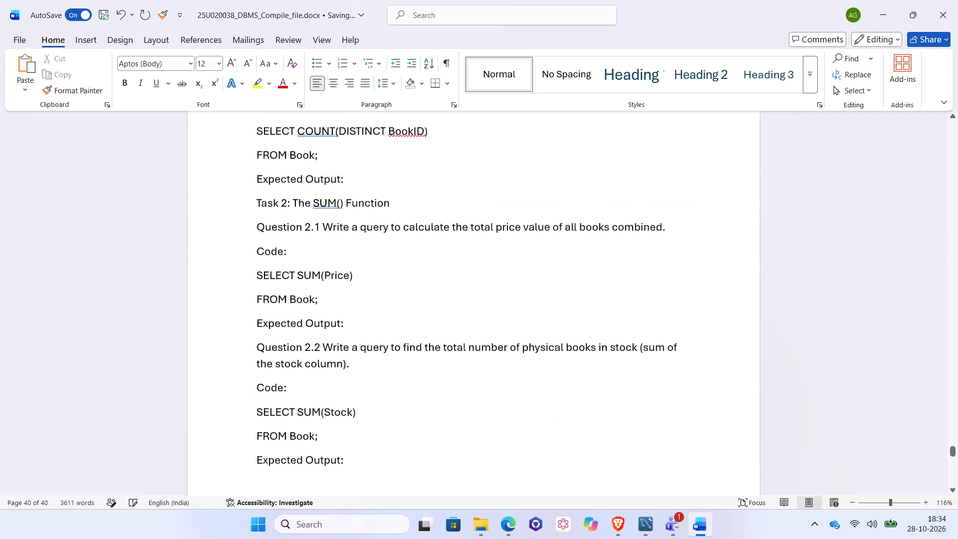
scroll(257, 338, "up", 4)
scroll(257, 338, "down", 1)
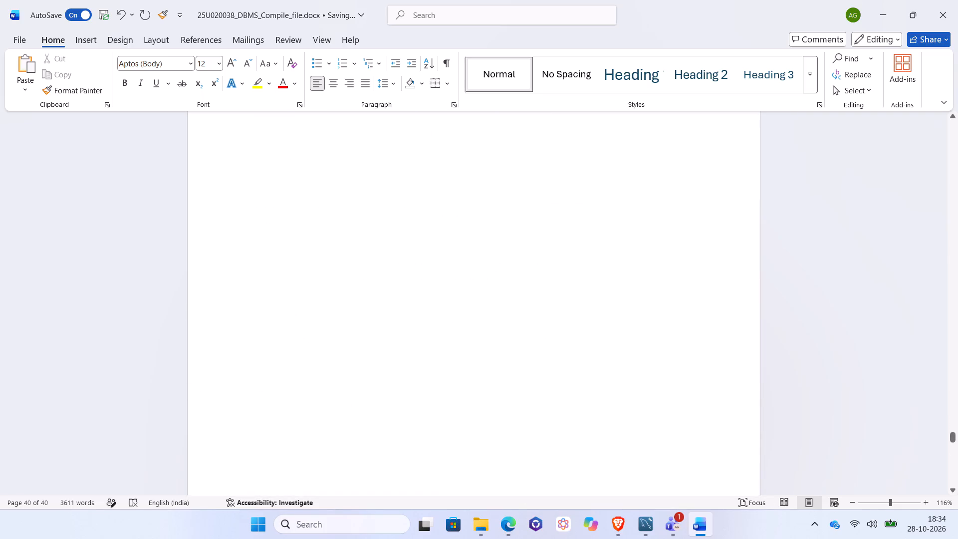
scroll(257, 338, "down", 1)
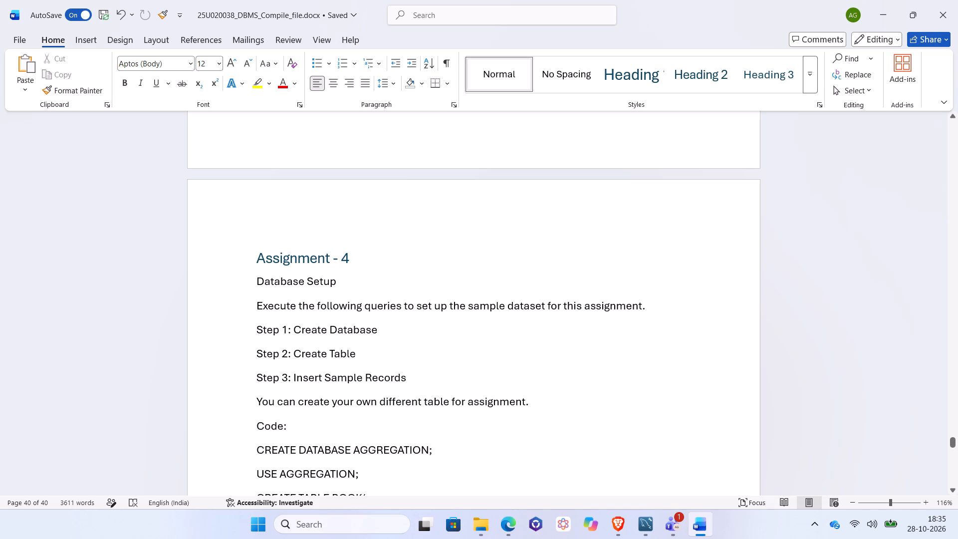
left_click_drag(260, 280, 305, 305)
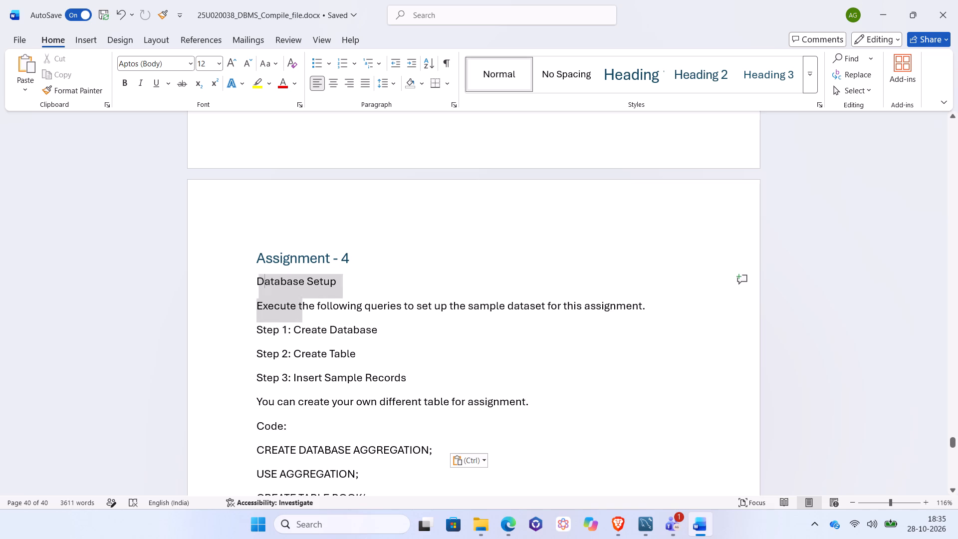
left_click_drag(305, 305, 638, 311)
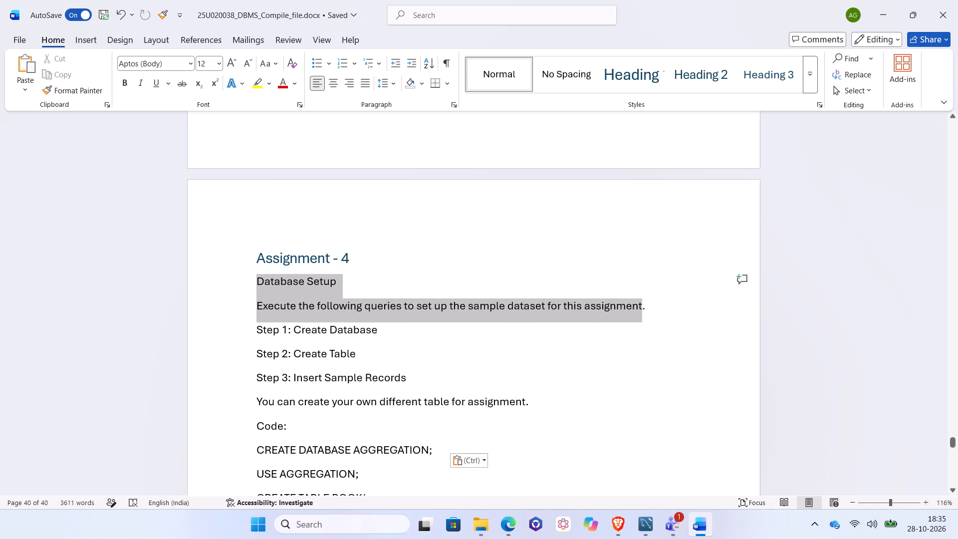
left_click_drag(638, 311, 654, 307)
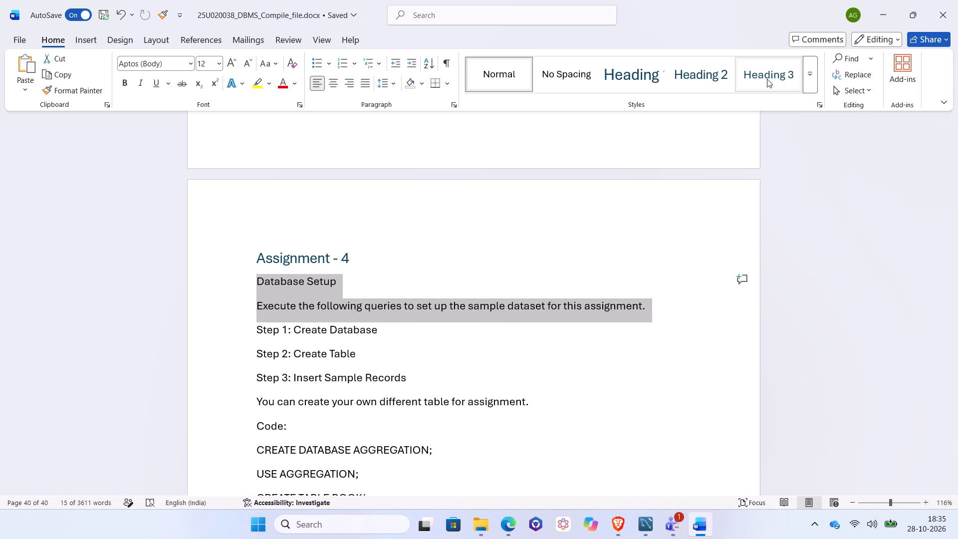
left_click(767, 79)
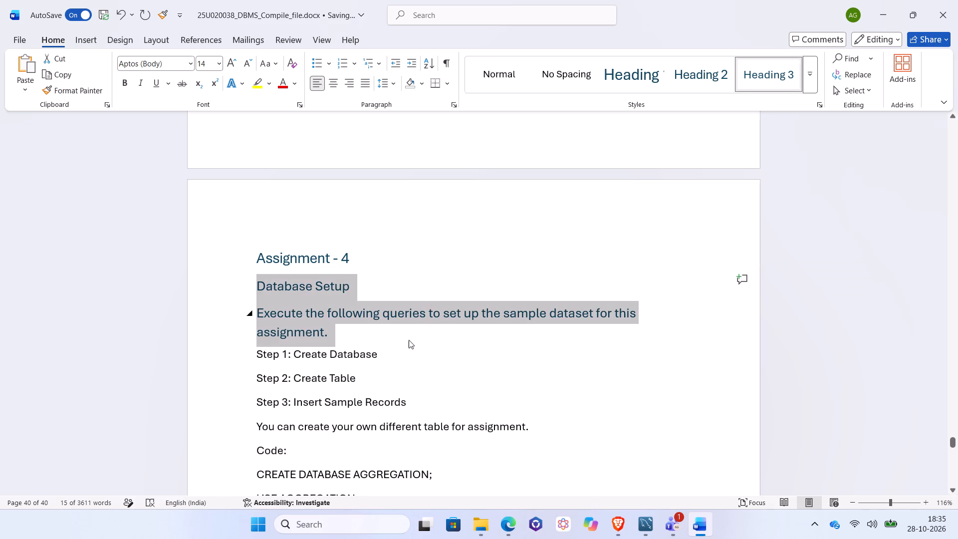
left_click(811, 76)
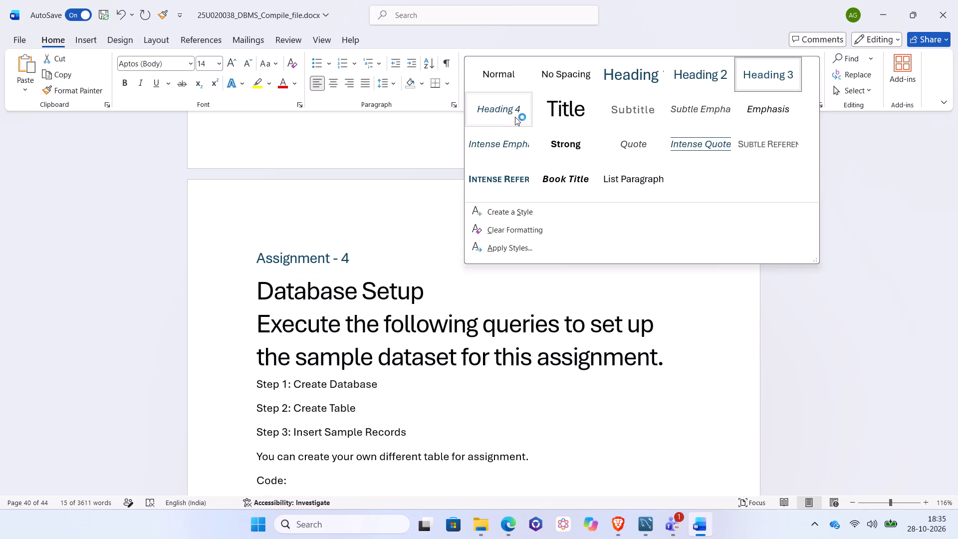
left_click(499, 111)
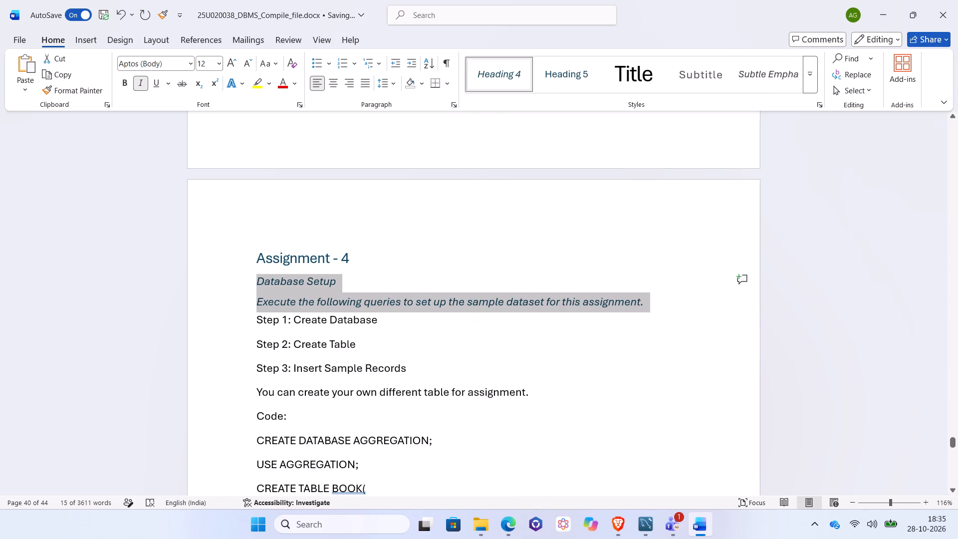
left_click(575, 355)
Apply the Heading 2 style to the "Code:" line above CREATE DATABASE AGGREGATION.
scroll(577, 365, "down", 1)
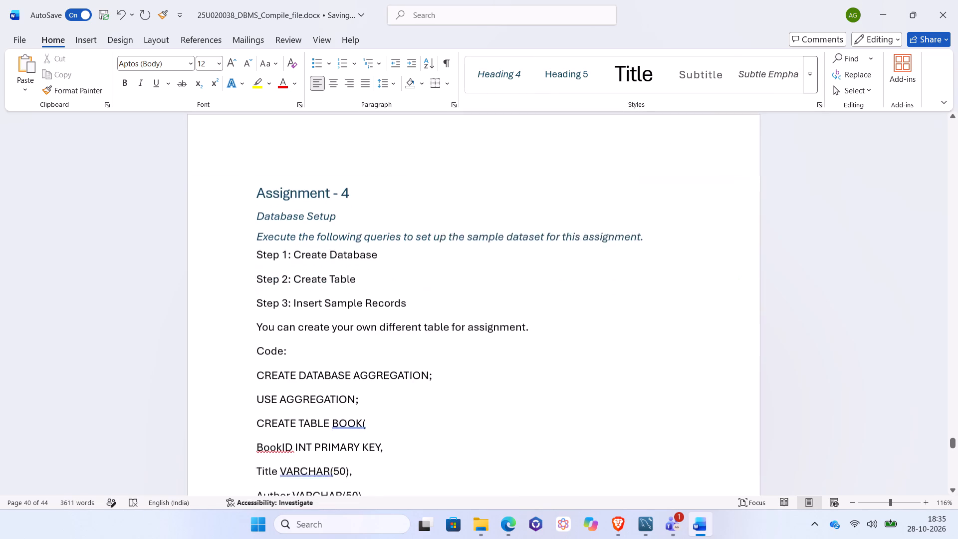
scroll(577, 365, "down", 2)
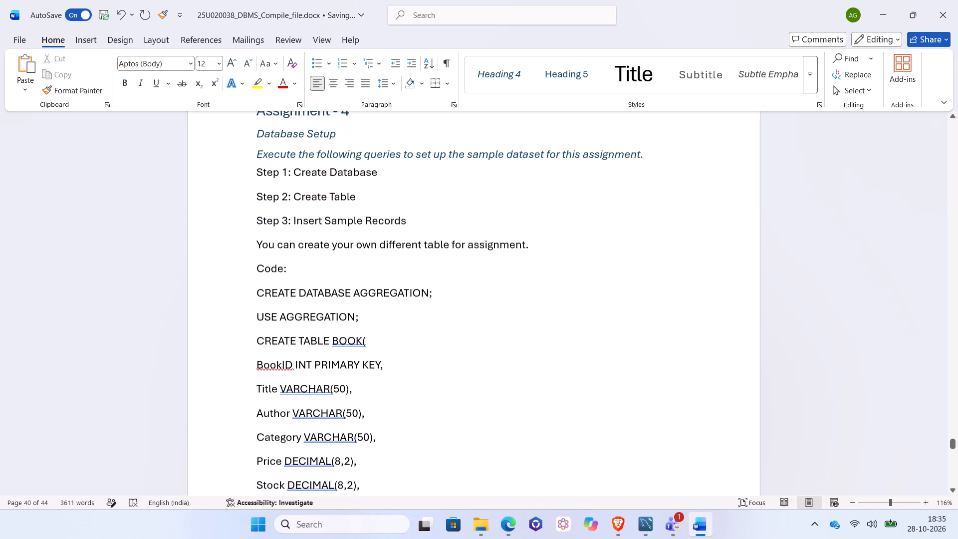
scroll(577, 365, "down", 1)
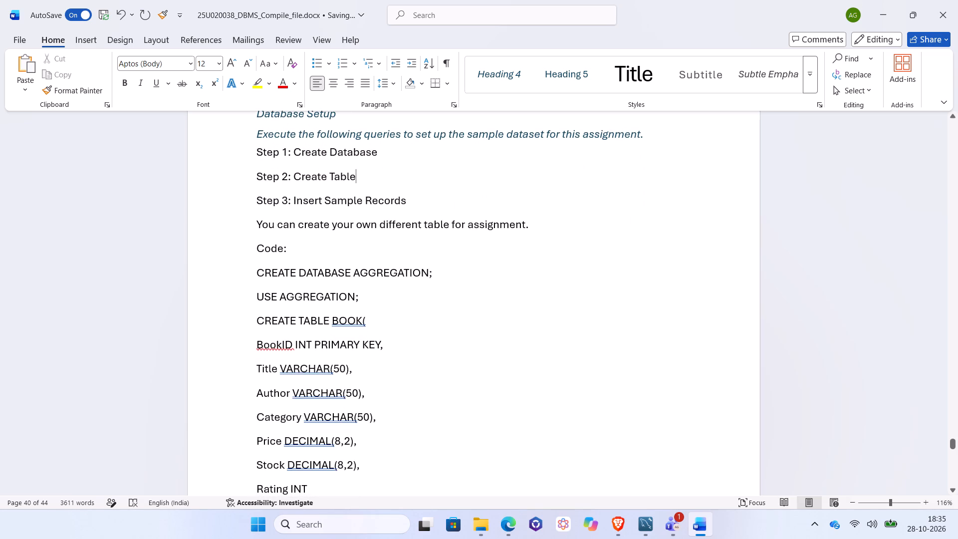
left_click_drag(252, 245, 308, 247)
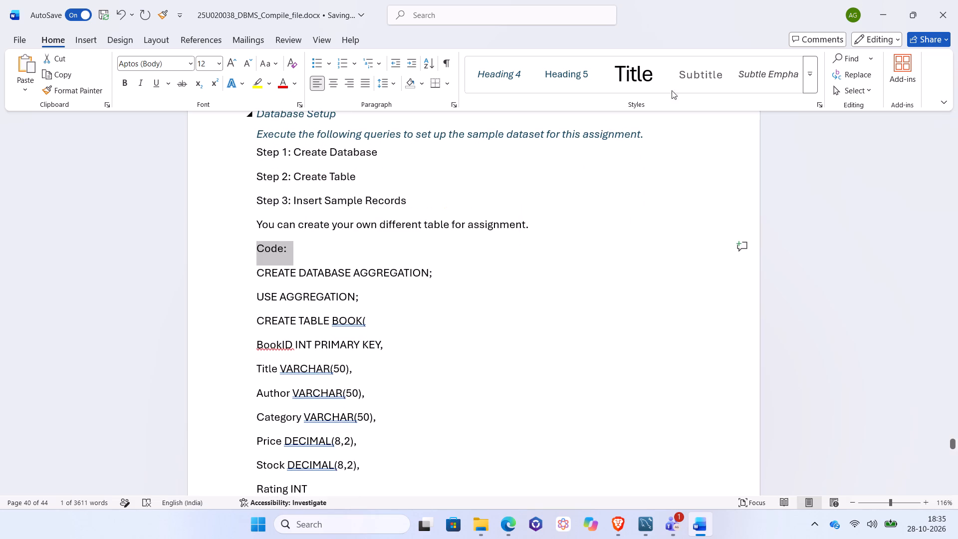
left_click(816, 74)
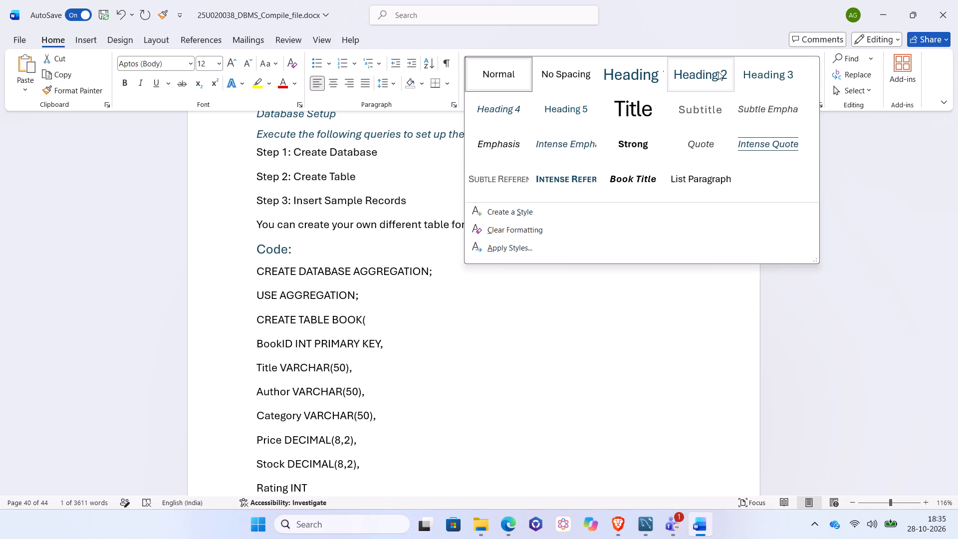
left_click(718, 71)
Look through the pasted Assignment 4 tasks, questions and code to check their layout across the pages.
scroll(573, 319, "down", 3)
scroll(573, 319, "up", 1)
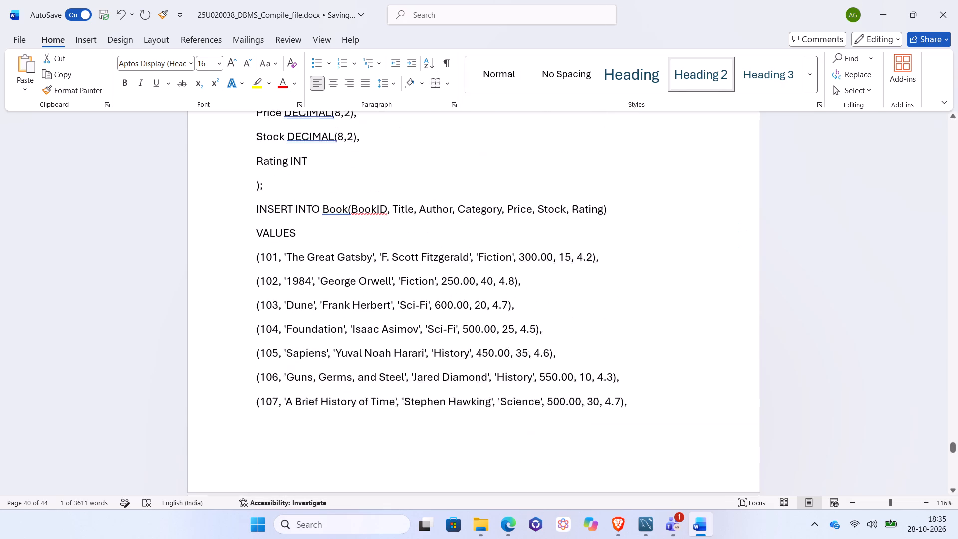
scroll(573, 319, "up", 1)
scroll(573, 319, "down", 3)
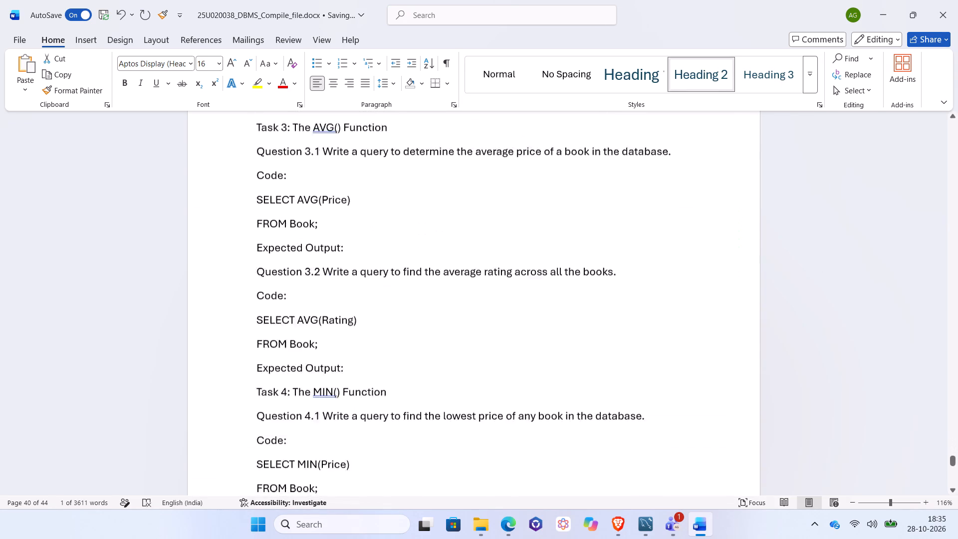
scroll(573, 319, "down", 1)
scroll(573, 319, "up", 1)
scroll(573, 319, "down", 1, "ctrl")
scroll(573, 319, "up", 1, "ctrl")
scroll(573, 319, "down", 1, "ctrl")
scroll(573, 319, "up", 1, "ctrl")
scroll(573, 319, "down", 1, "ctrl")
scroll(573, 319, "up", 1, "ctrl")
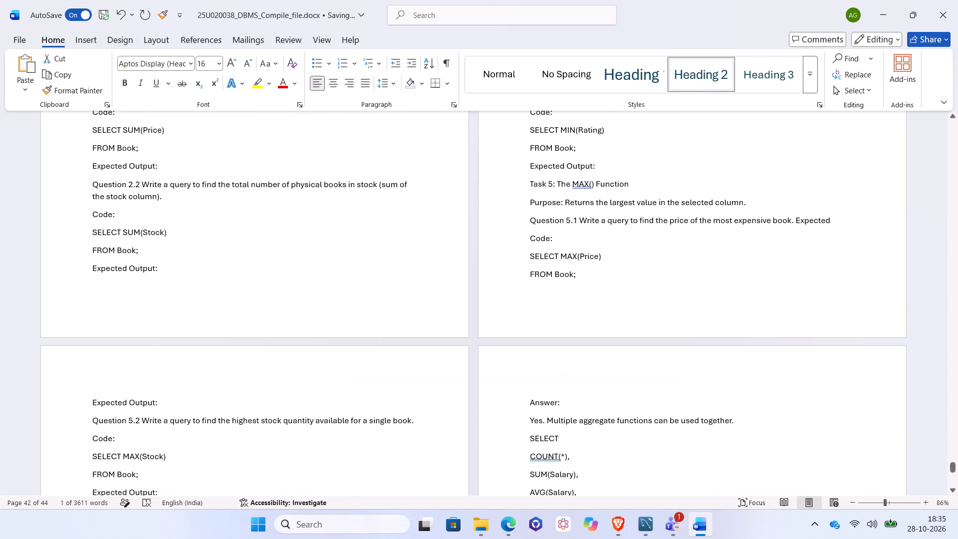
Arrange the compiled document side by side with the Teams window showing the DBMS Assignment 4 file.
left_click(890, 502)
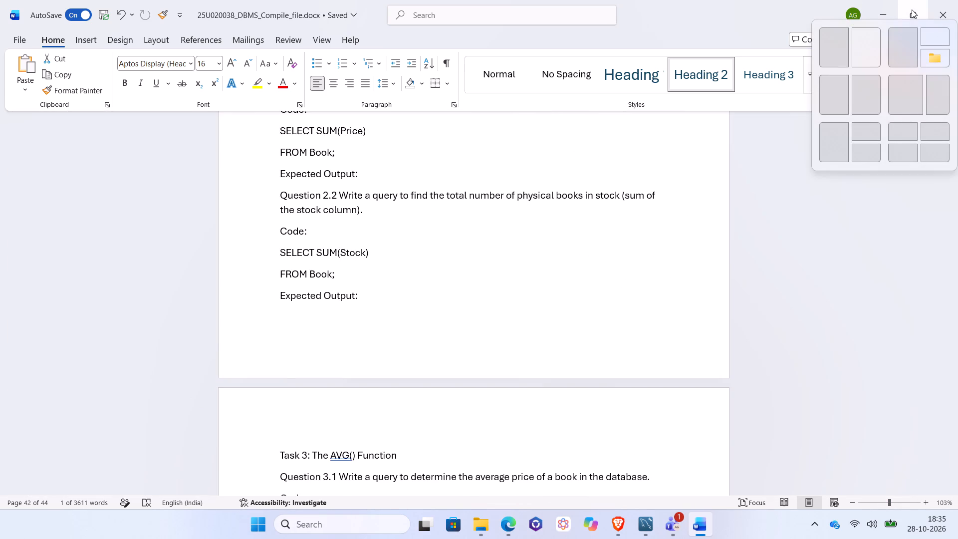
left_click(871, 45)
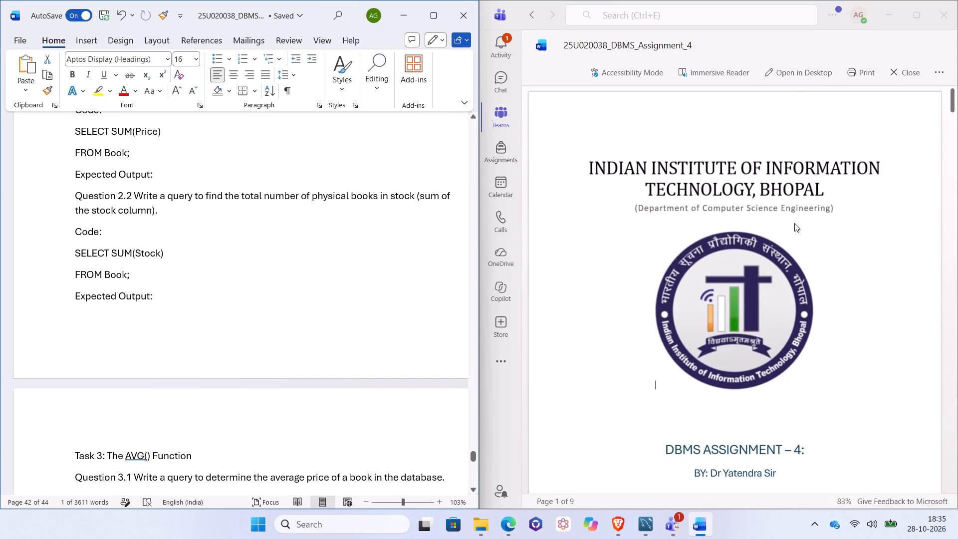
Examine the original Assignment 4 file in Teams from its cover page to the Database Setup section.
scroll(794, 223, "right", 1)
scroll(794, 223, "down", 7)
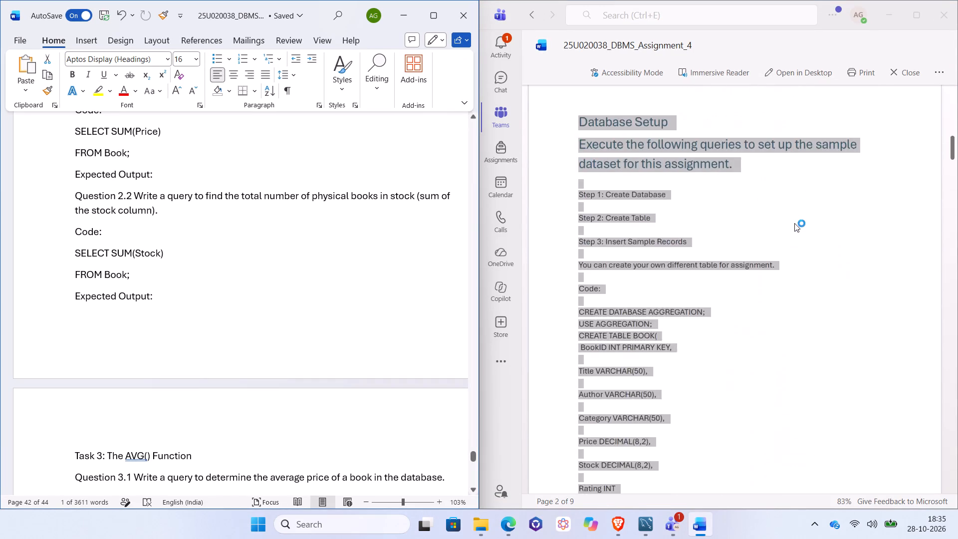
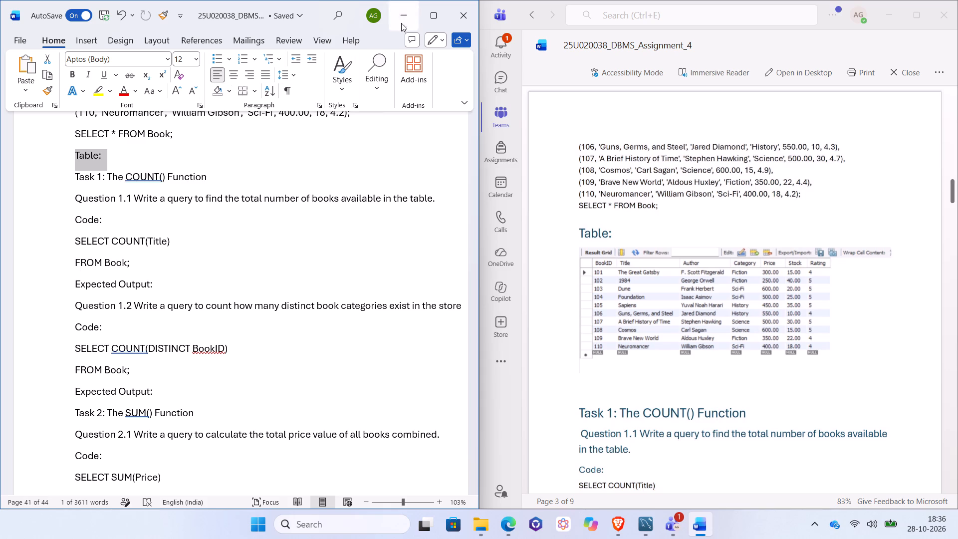
Maximise the compiled document and apply the Heading 2 style to the "Table:" line below SELECT * FROM Book.
left_click(425, 17)
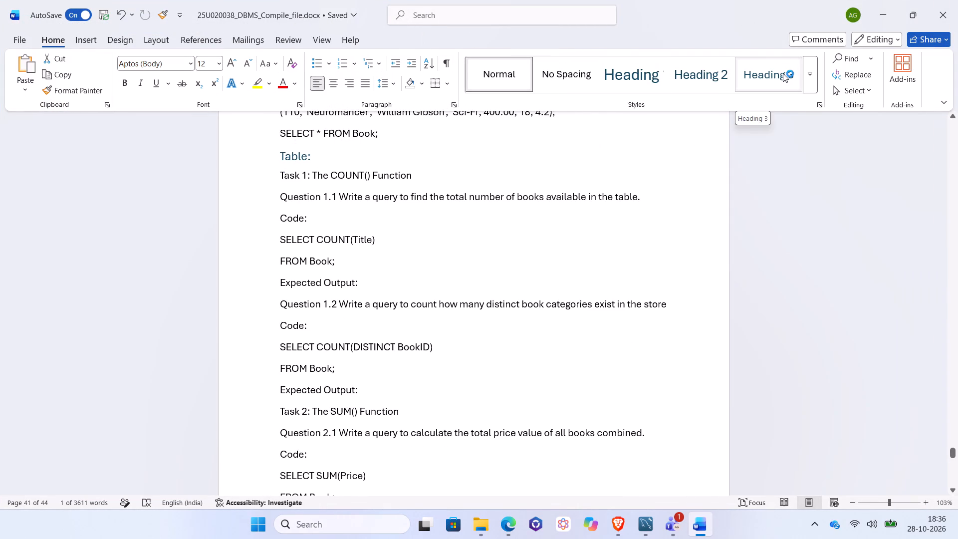
left_click(715, 80)
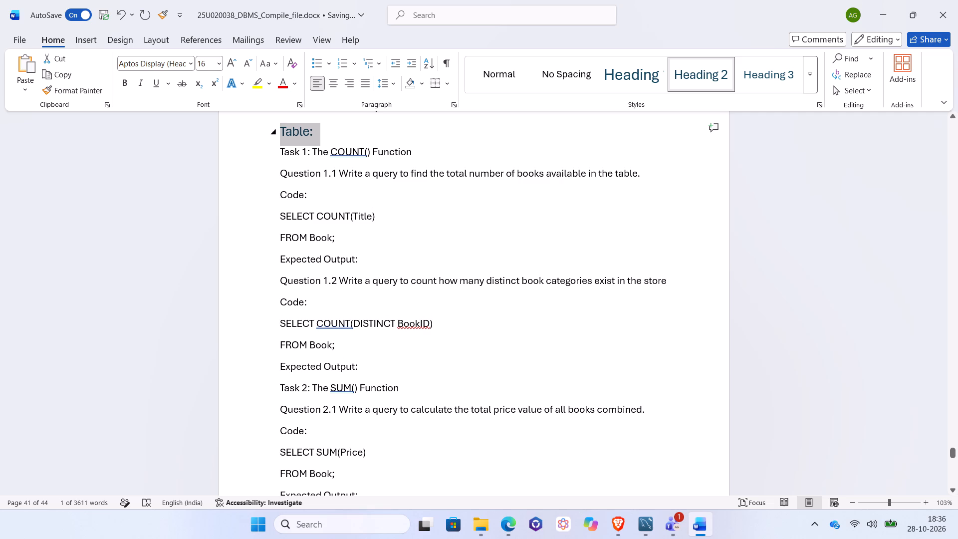
Apply the Heading 3 style to the "Task 1: The COUNT() Function" line and the Question 1.1 line.
left_click_drag(279, 149, 412, 153)
left_click(766, 72)
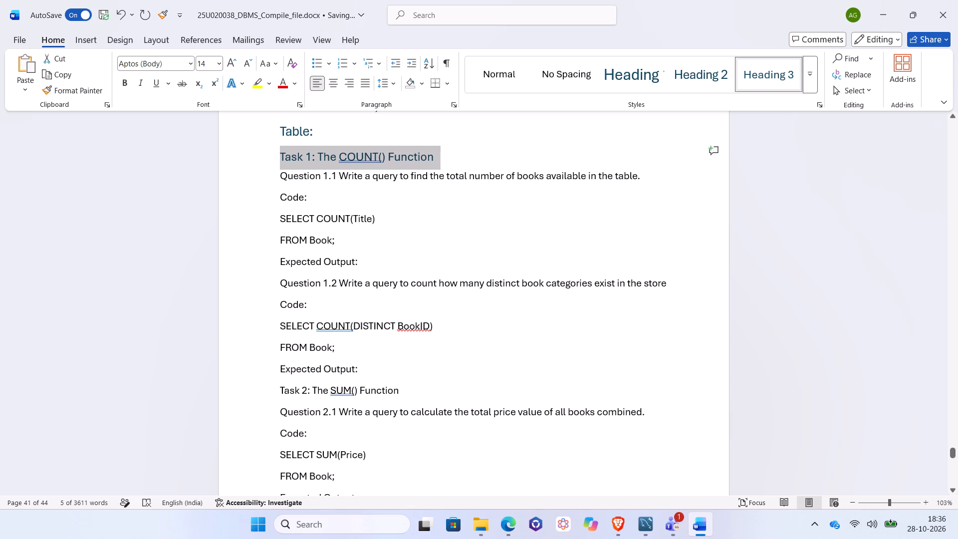
left_click_drag(281, 176, 305, 196)
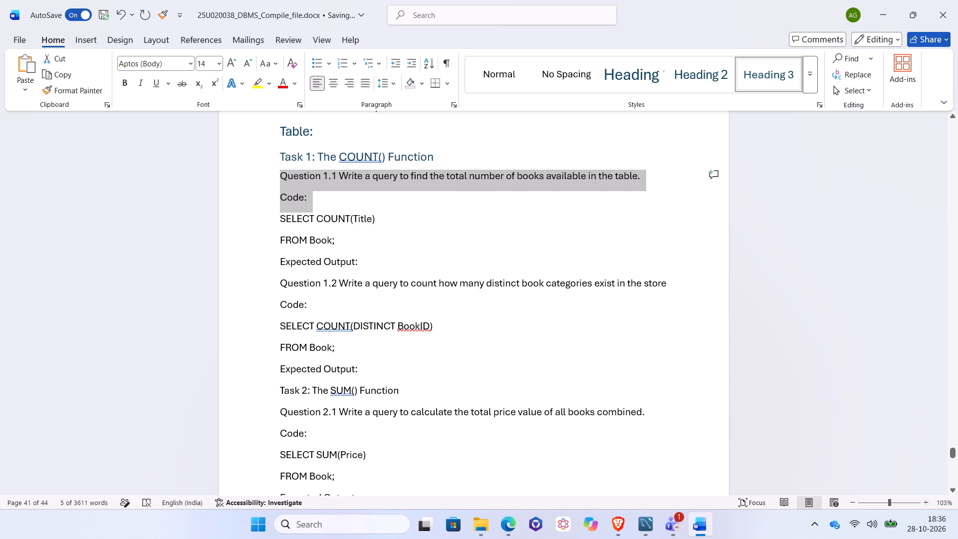
left_click_drag(305, 196, 646, 181)
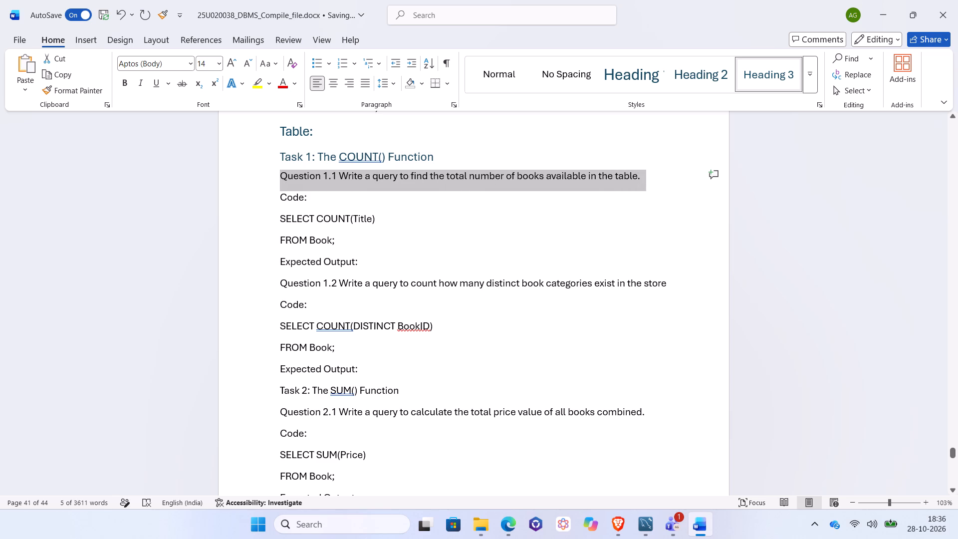
left_click_drag(646, 181, 646, 182)
left_click(768, 87)
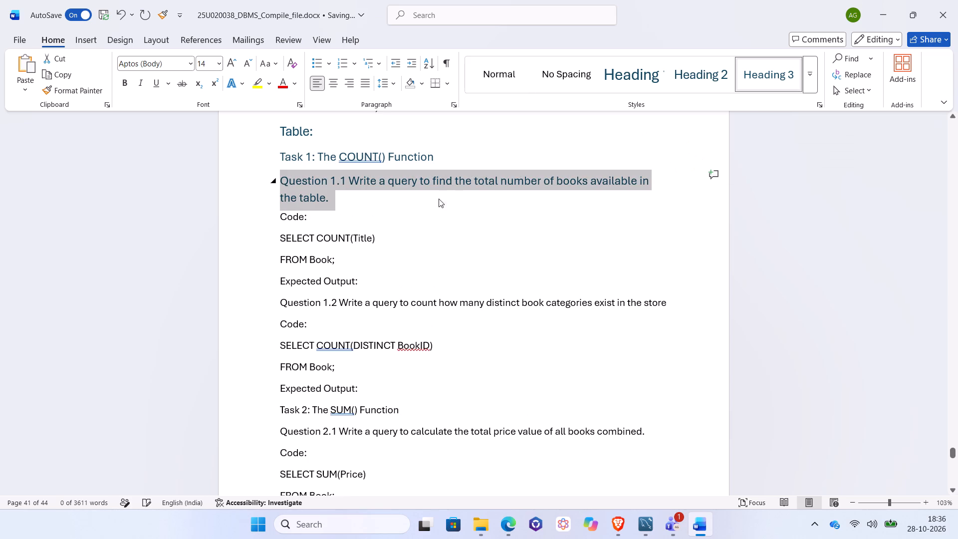
Apply the Heading 2 style to the "Code:" line under Question 1.1.
left_click_drag(278, 214, 314, 215)
left_click(716, 66)
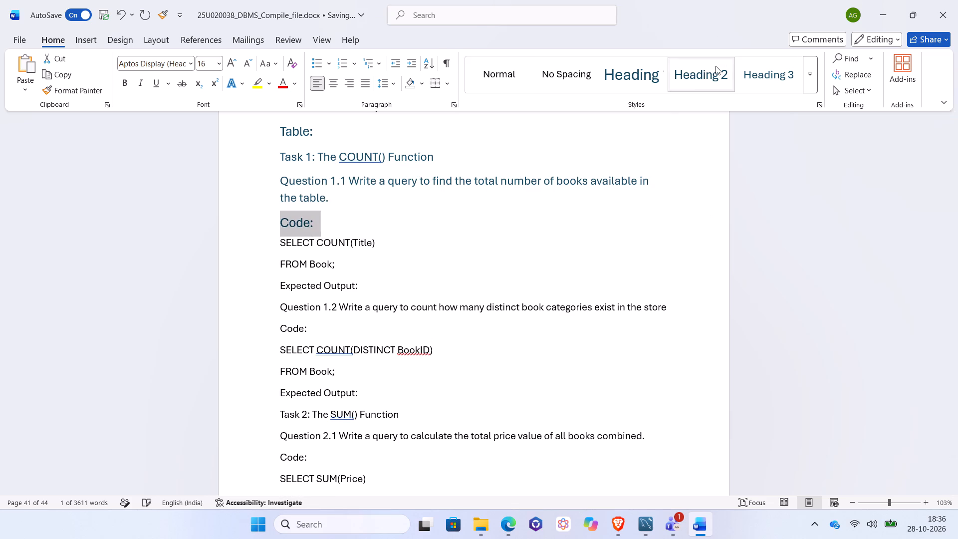
Apply the Heading 3 style to the "Expected Output:" line of Question 1.1.
scroll(548, 214, "down", 1)
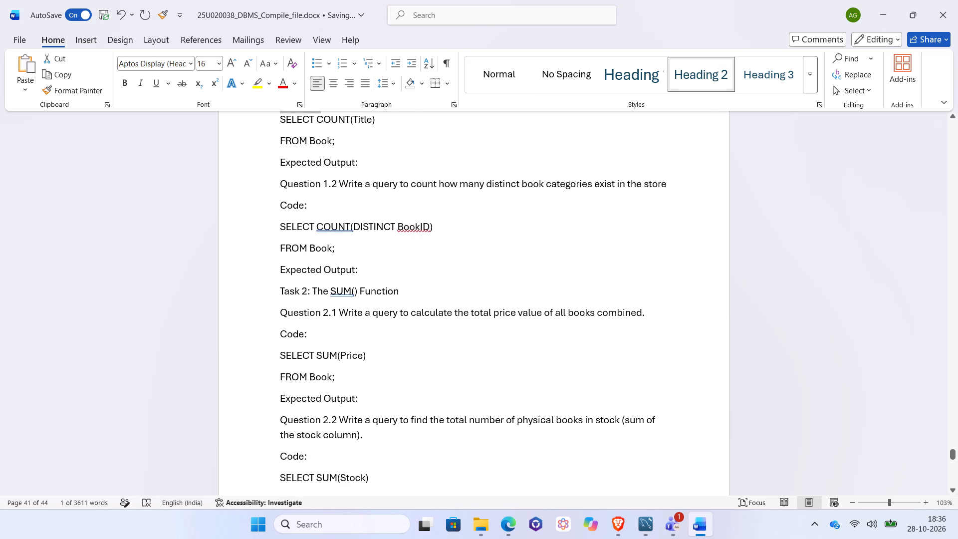
left_click_drag(279, 161, 360, 160)
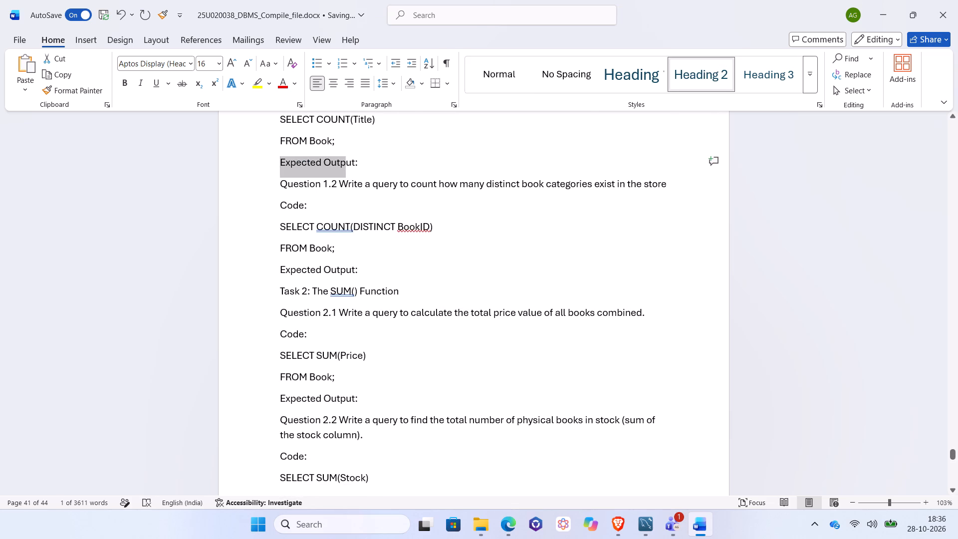
left_click_drag(360, 160, 383, 159)
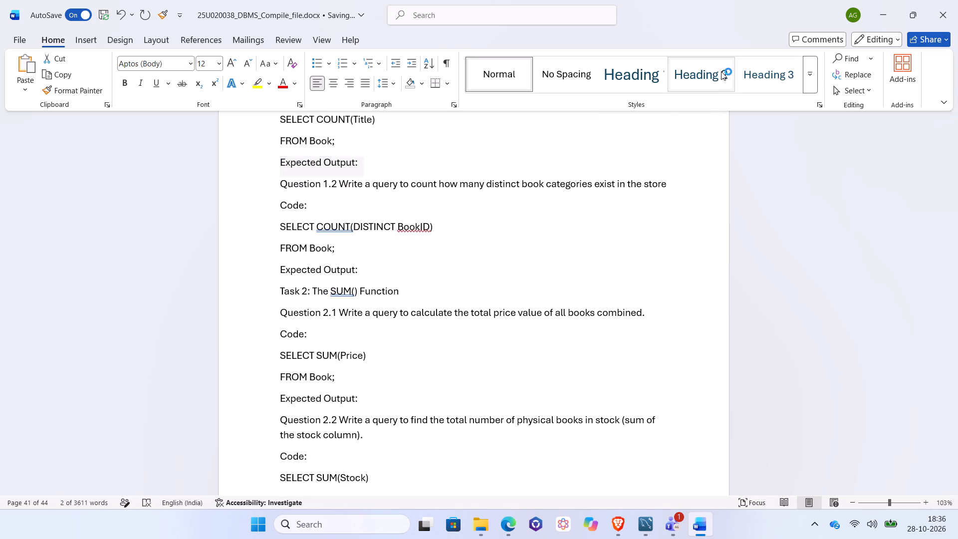
left_click(721, 71)
left_click(763, 69)
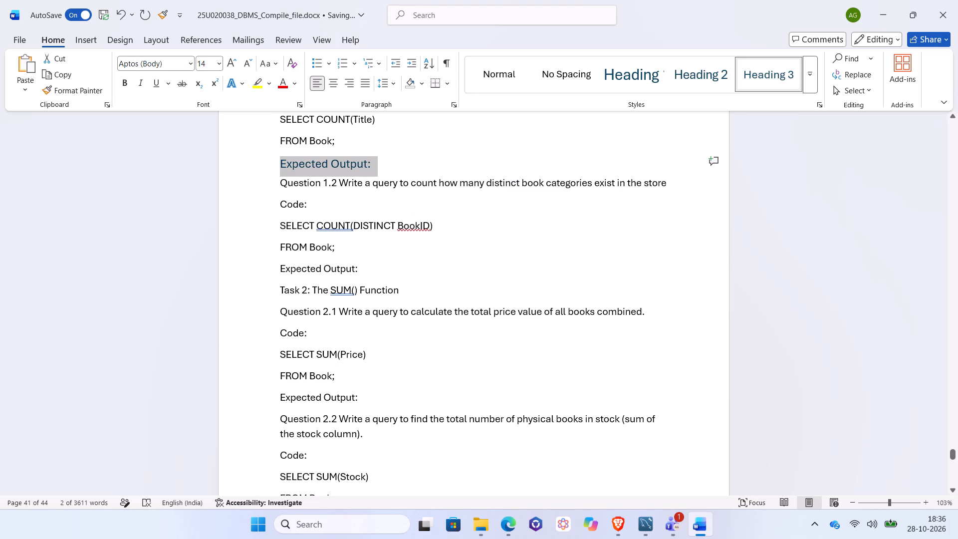
Apply the Heading 3 style to Questions 1.2 and 2.1 together with the "Code:" line under each.
left_click_drag(278, 180, 311, 204)
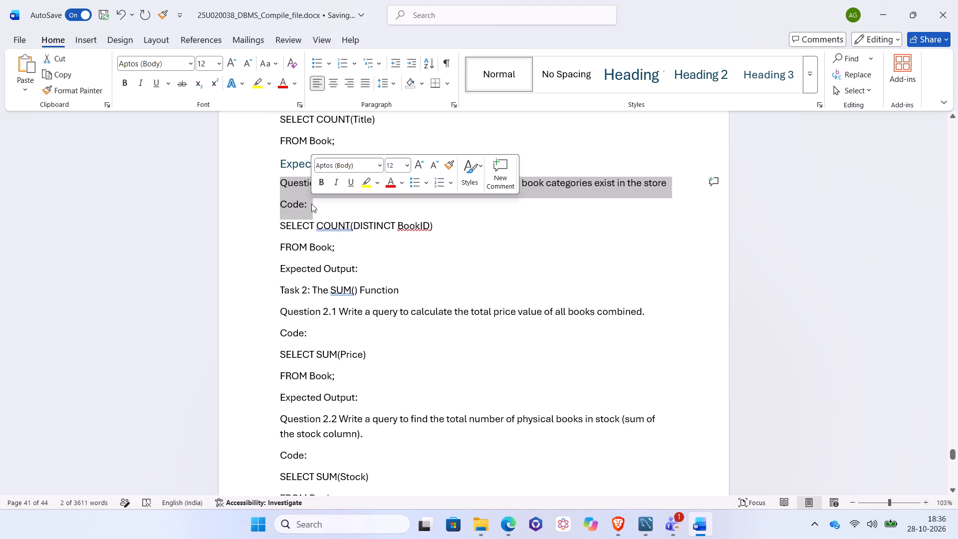
left_click(745, 71)
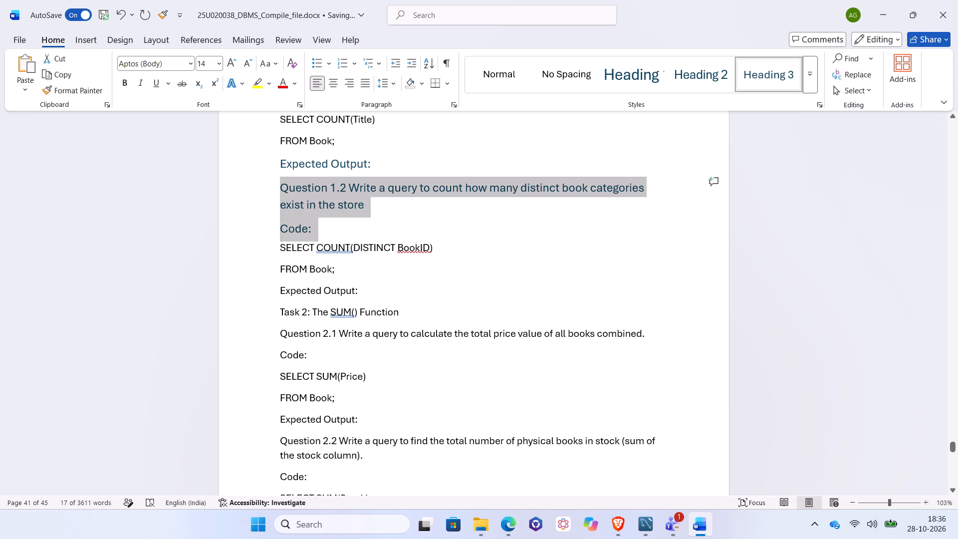
left_click_drag(277, 331, 303, 357)
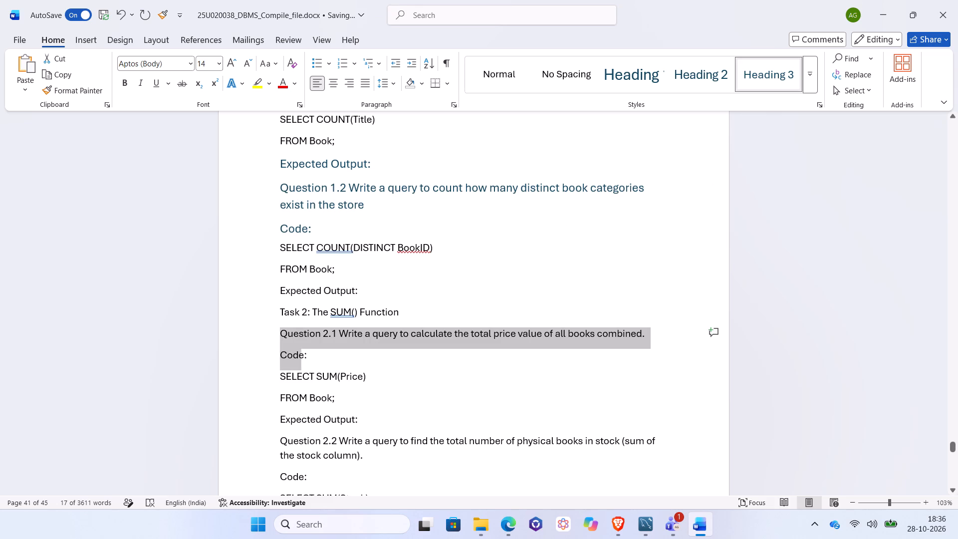
left_click_drag(303, 357, 322, 358)
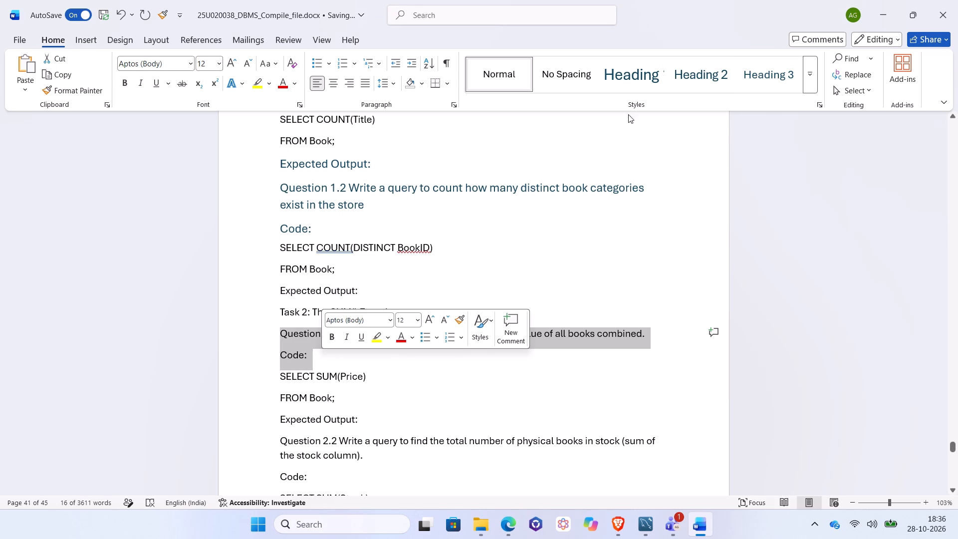
left_click(768, 73)
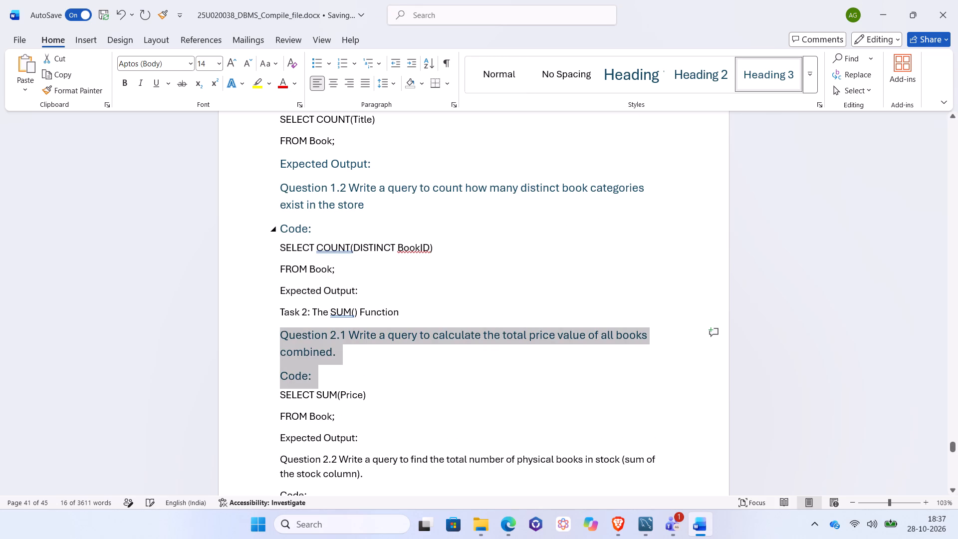
Apply the Heading 3 style to the "Expected Output:" line of Question 1.2.
left_click_drag(282, 289, 354, 288)
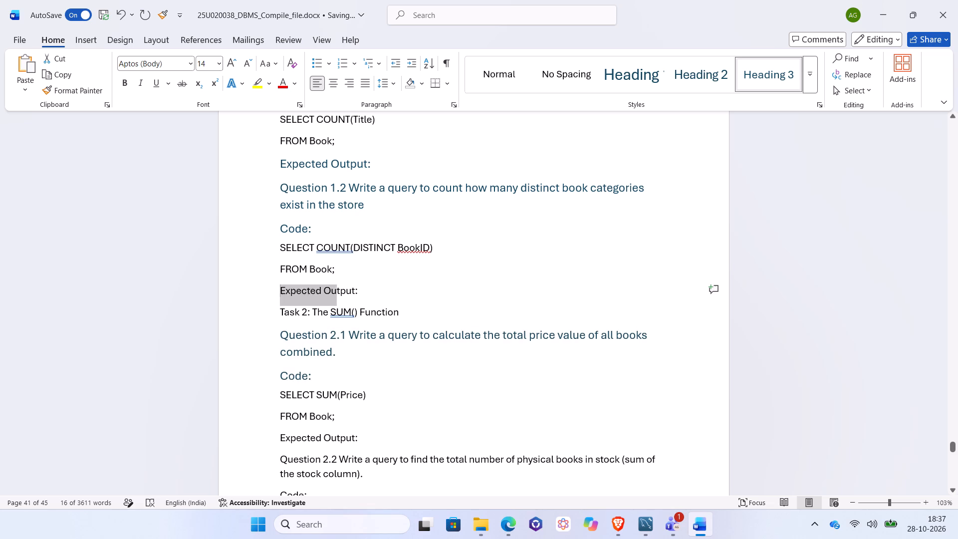
left_click_drag(354, 288, 380, 288)
left_click(772, 73)
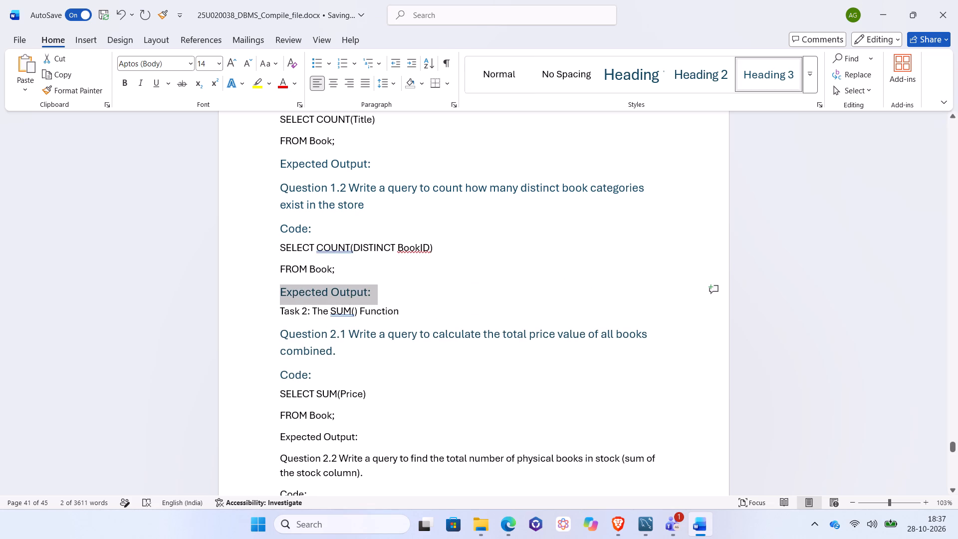
Apply the Heading 2 style to the "Task 2: The SUM() Function" line.
left_click_drag(280, 305, 402, 297)
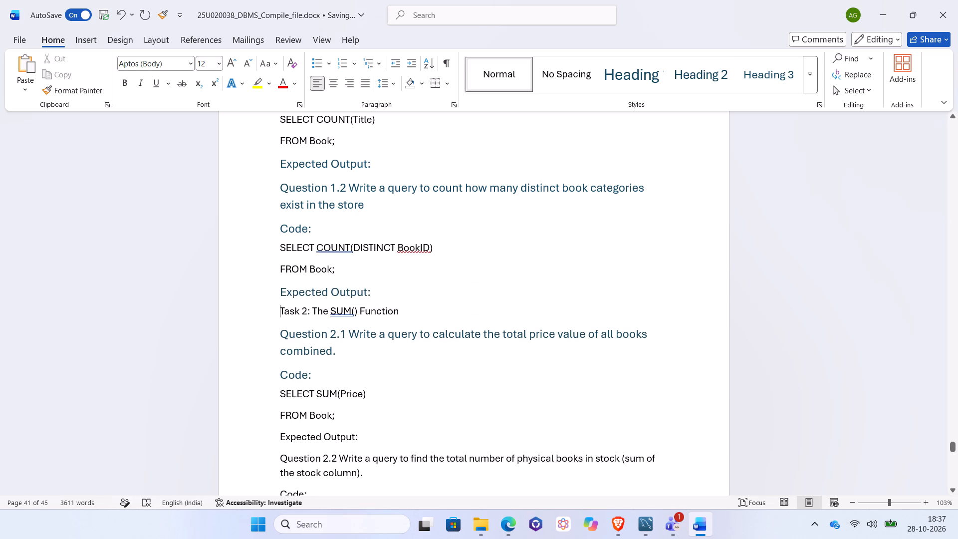
left_click_drag(276, 308, 409, 317)
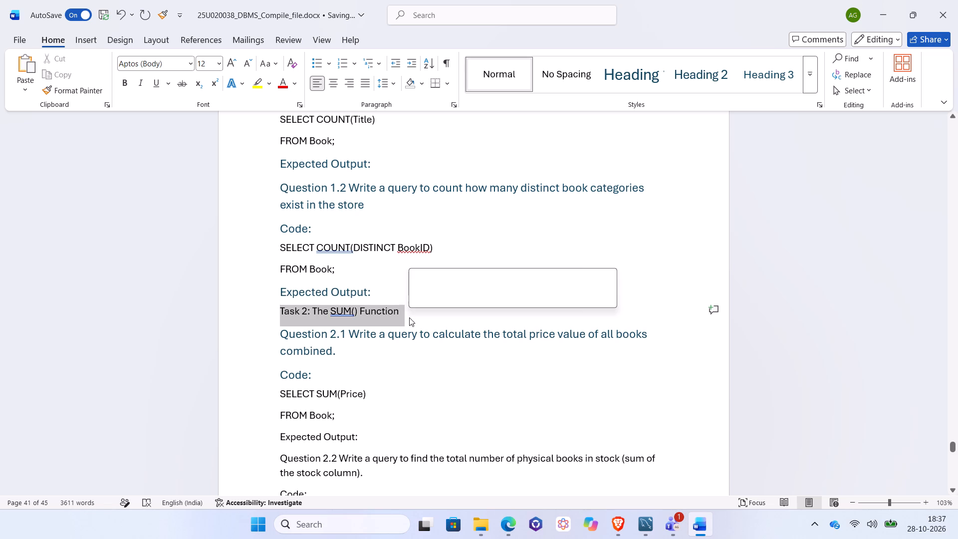
left_click(691, 71)
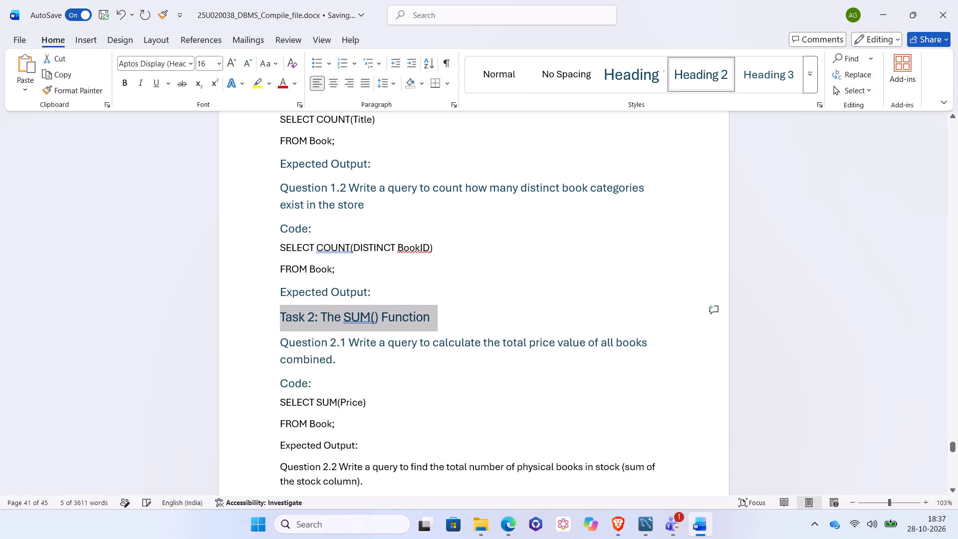
Apply the Heading 3 style to the "Expected Output:" line of Question 2.1.
scroll(528, 264, "down", 2)
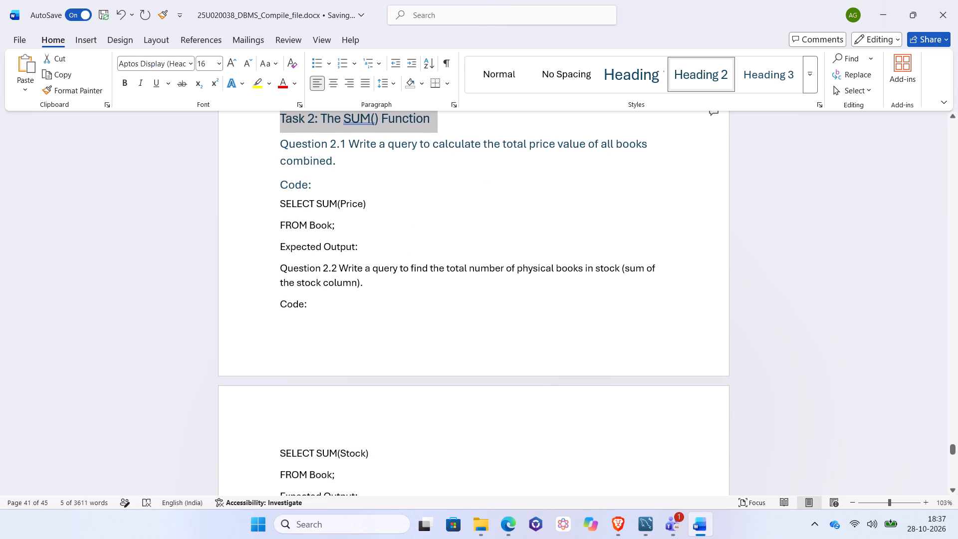
left_click_drag(281, 247, 399, 234)
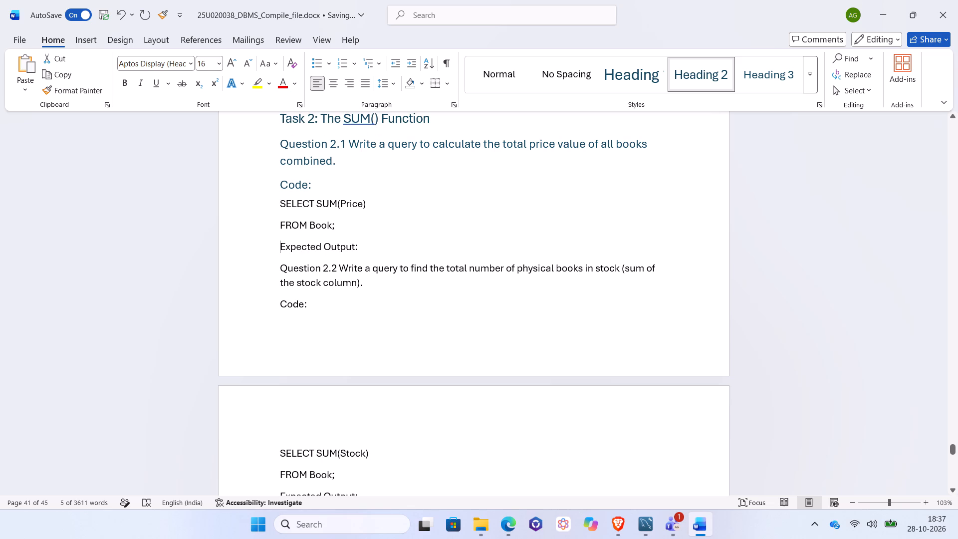
left_click_drag(399, 234, 386, 247)
left_click(779, 75)
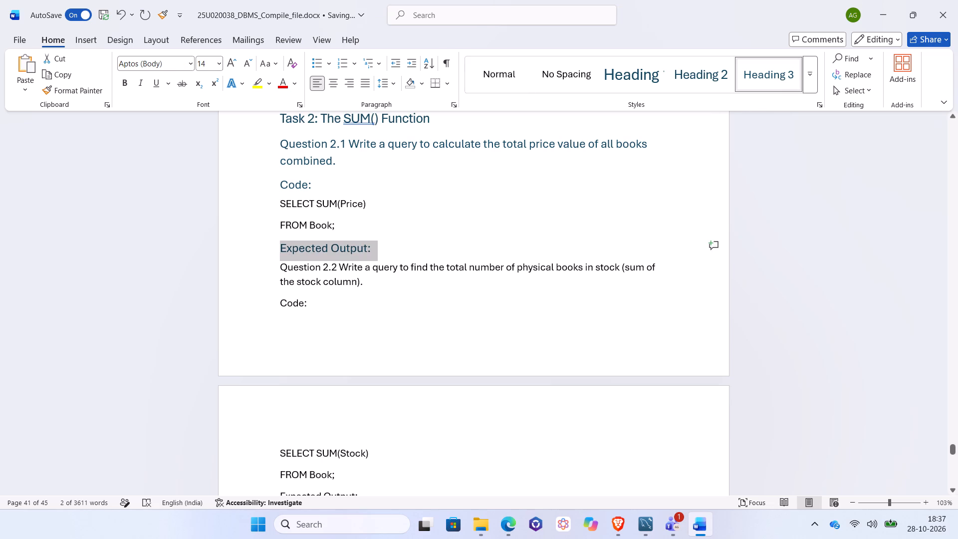
Arrange the compiled document side by side with the original Assignment 4 file in Teams again.
scroll(336, 319, "down", 3)
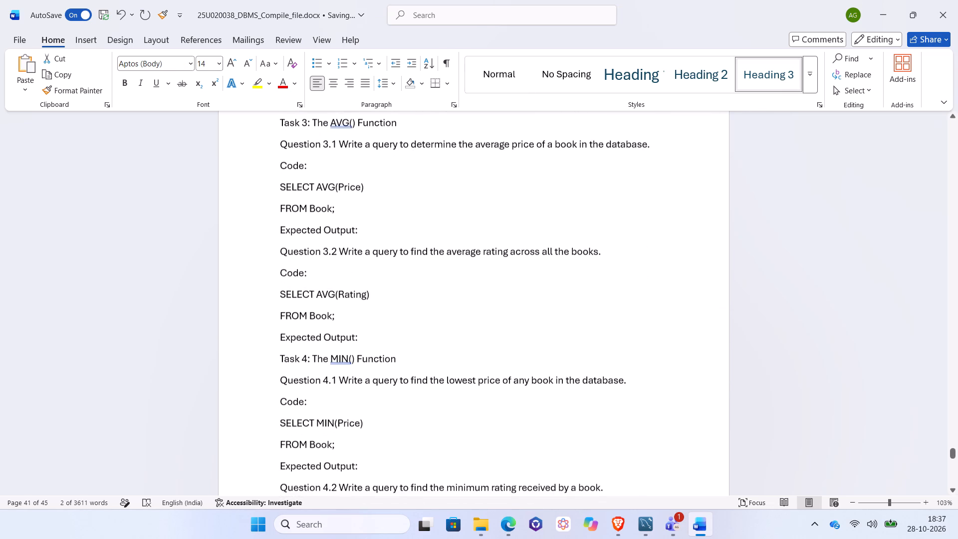
scroll(336, 319, "down", 2)
scroll(336, 319, "up", 1)
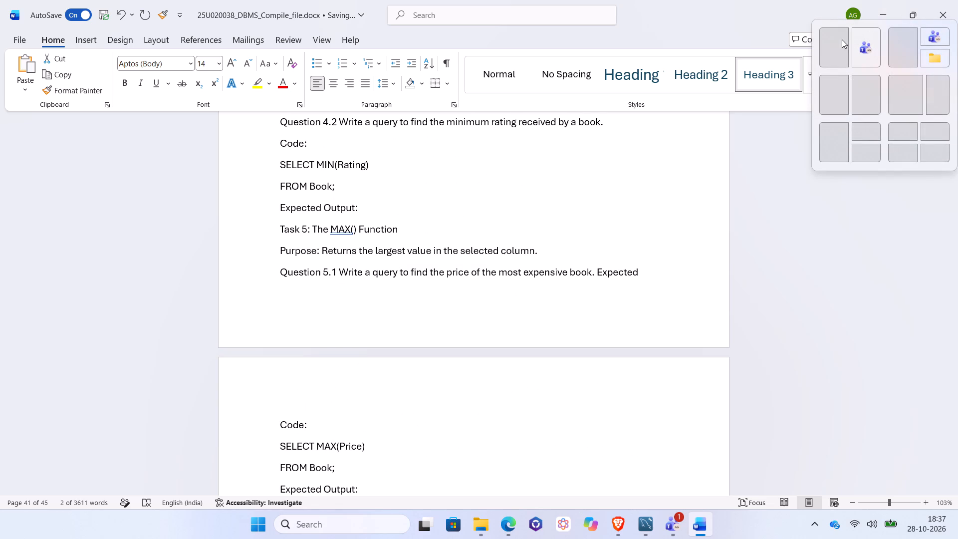
left_click(827, 40)
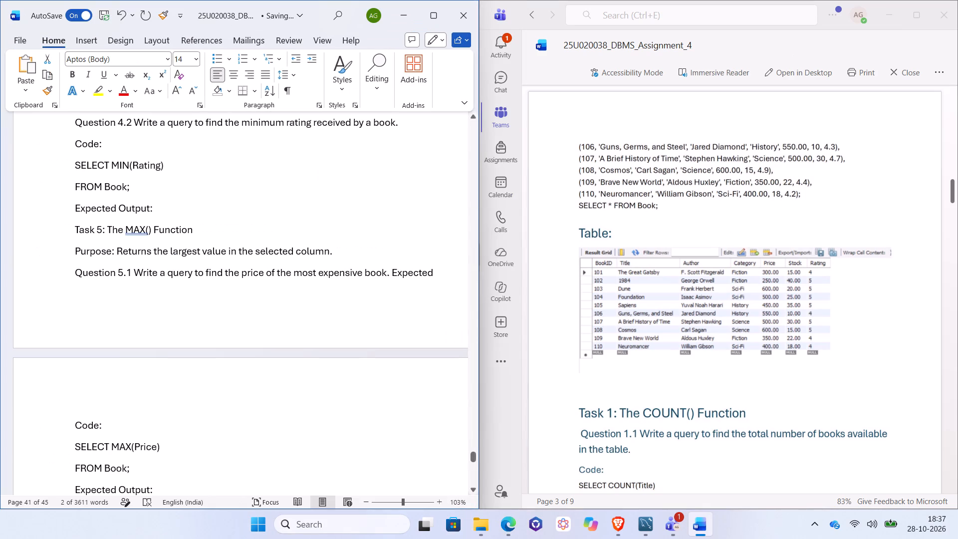
Capture the Book table result grid from the Teams file and paste it on a new line below the "Table:" heading.
scroll(332, 245, "up", 7)
scroll(332, 245, "down", 1)
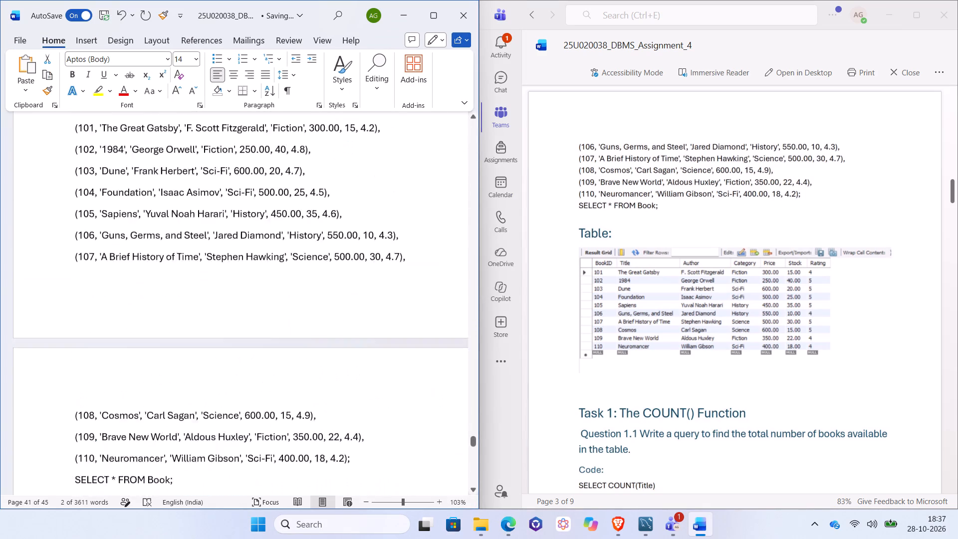
scroll(332, 245, "down", 1)
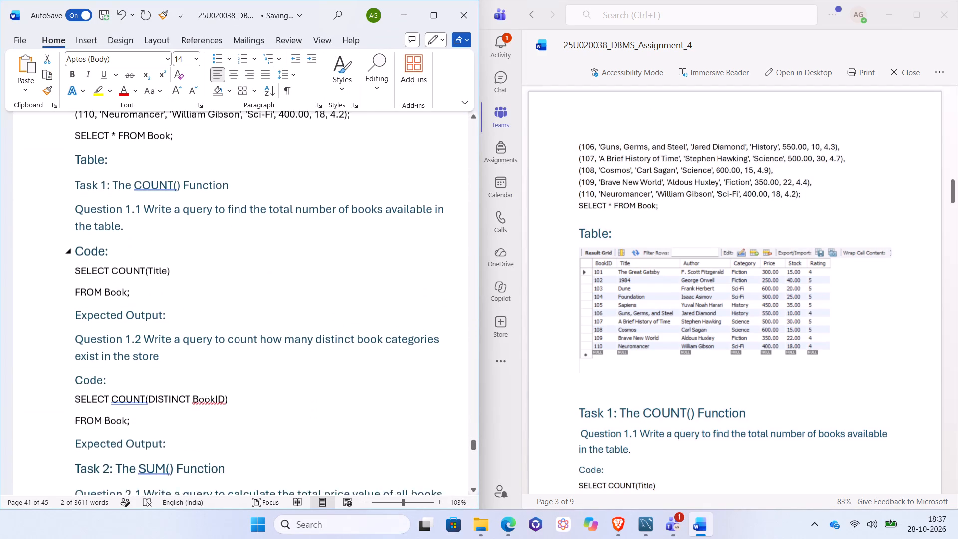
scroll(332, 245, "down", 2)
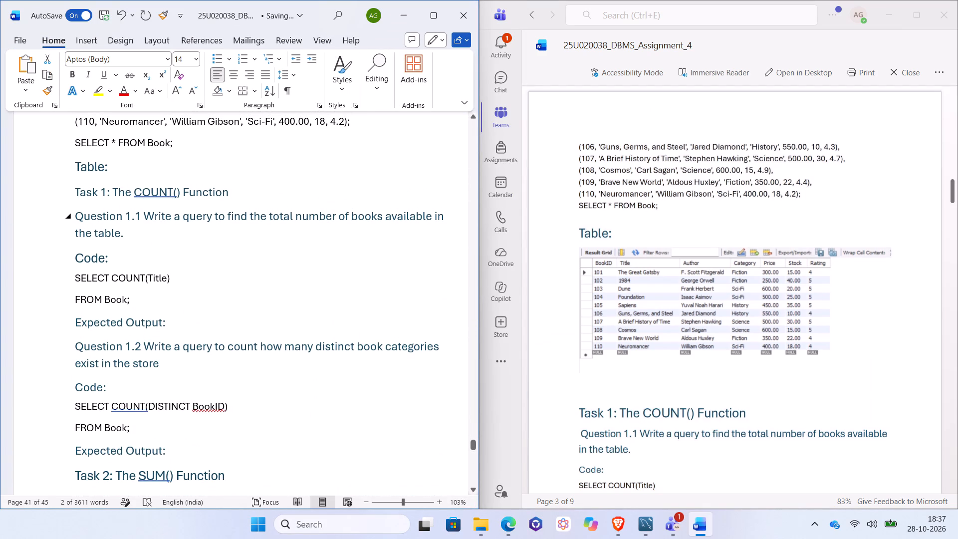
key("Print")
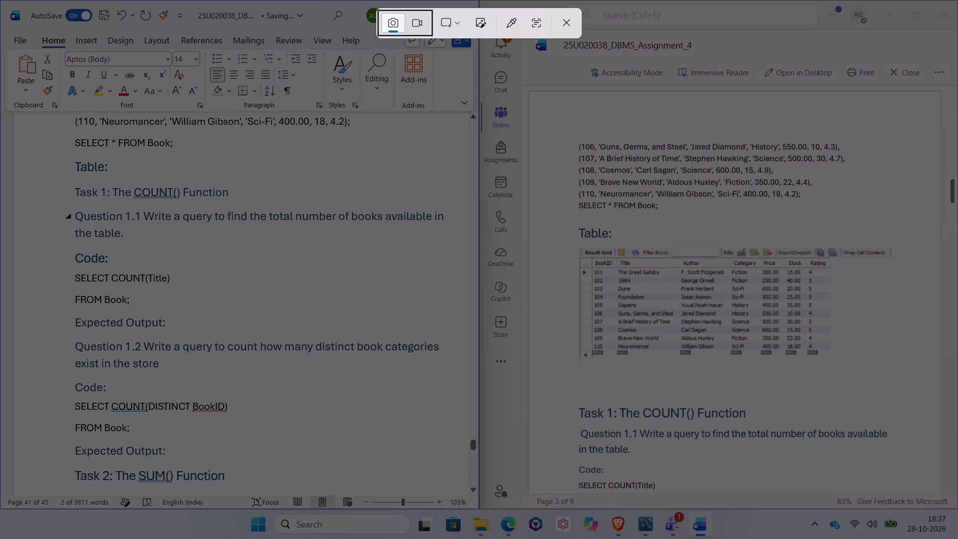
left_click_drag(575, 237, 891, 357)
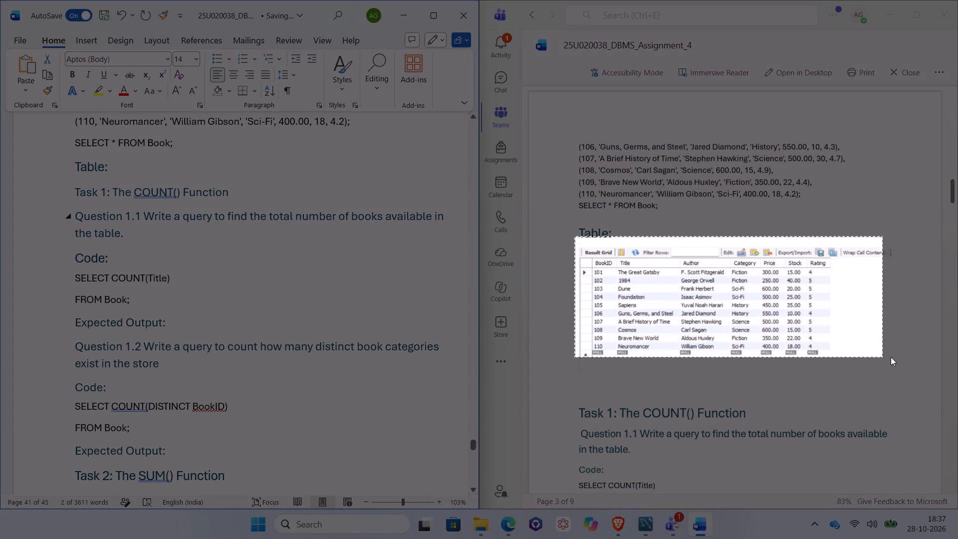
left_click_drag(891, 357, 914, 366)
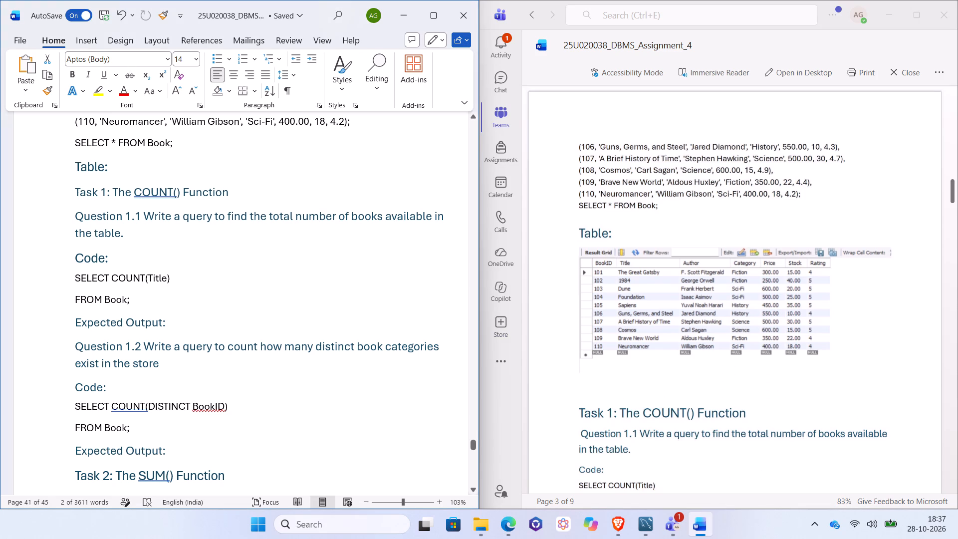
left_click(111, 170)
key("Return")
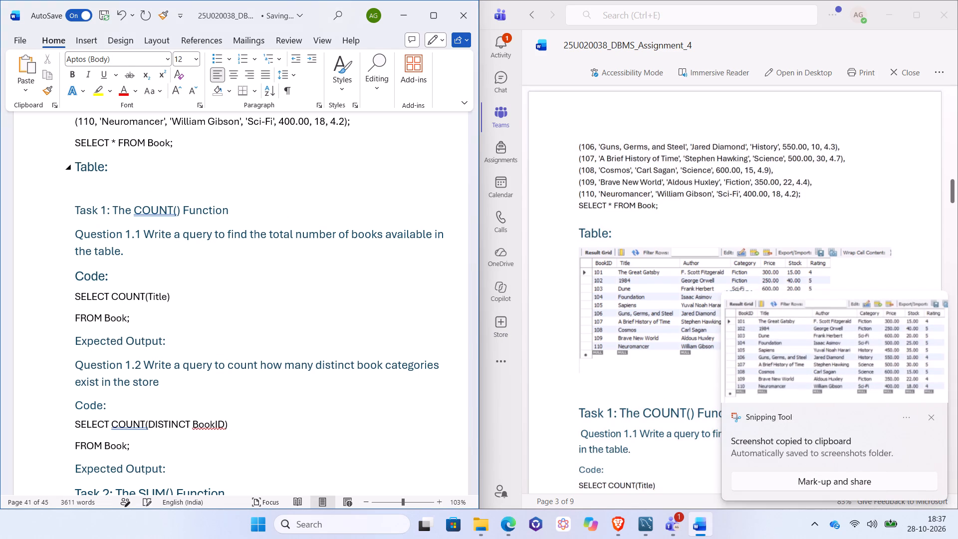
key("ctrl+v")
scroll(111, 170, "down", 1)
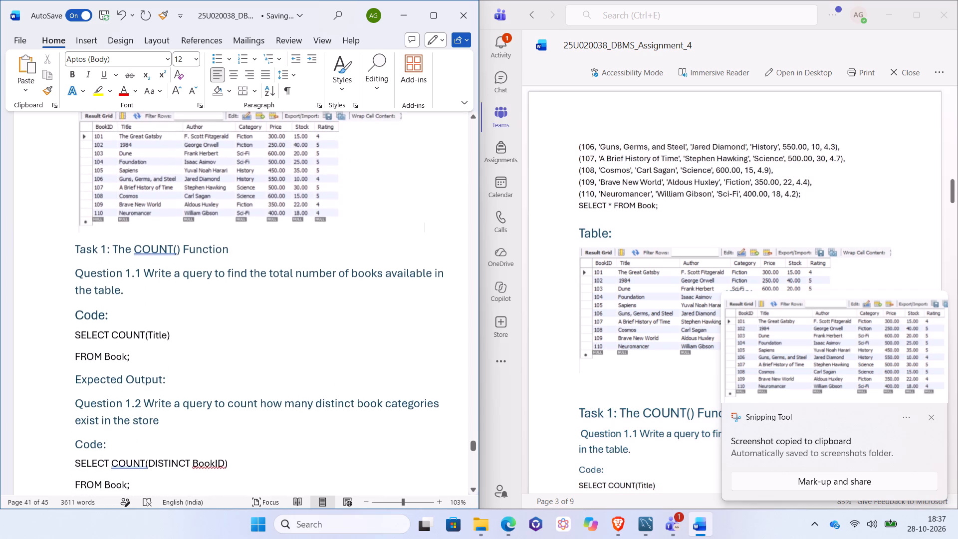
Capture the COUNT(Title) result of Question 1.1 from the Teams file and paste it on a new line below its "Expected Output:" heading.
left_click(936, 416)
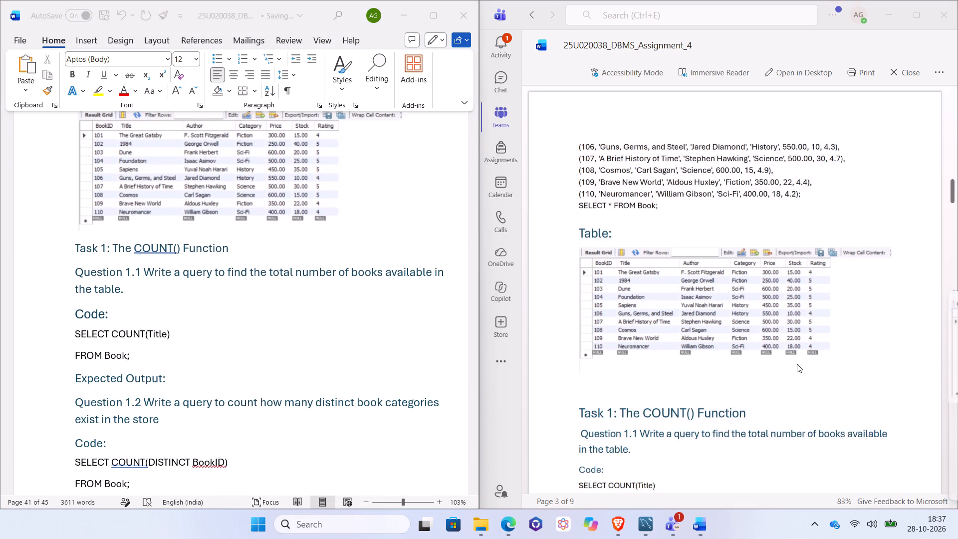
scroll(797, 364, "down", 2)
scroll(797, 364, "up", 1)
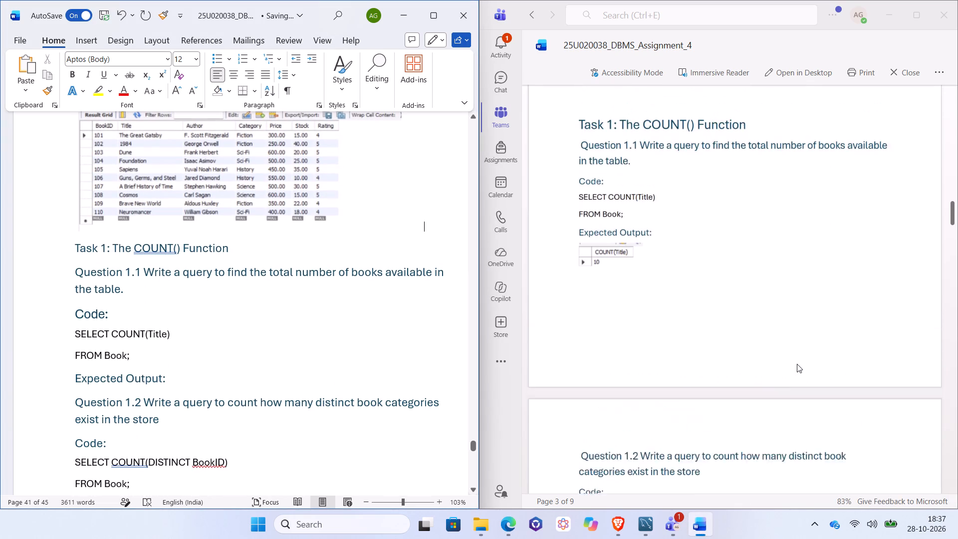
scroll(797, 364, "up", 1)
key("Print")
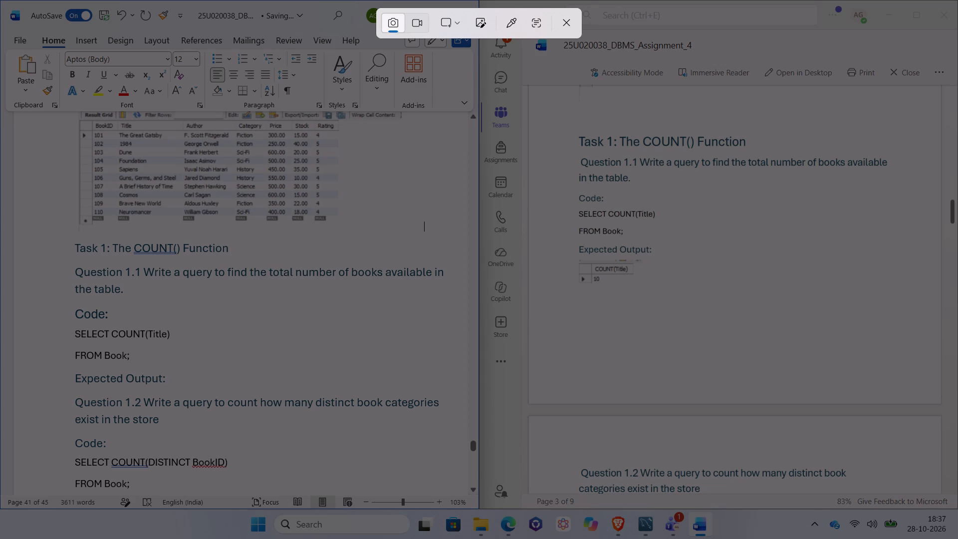
left_click_drag(572, 257, 664, 294)
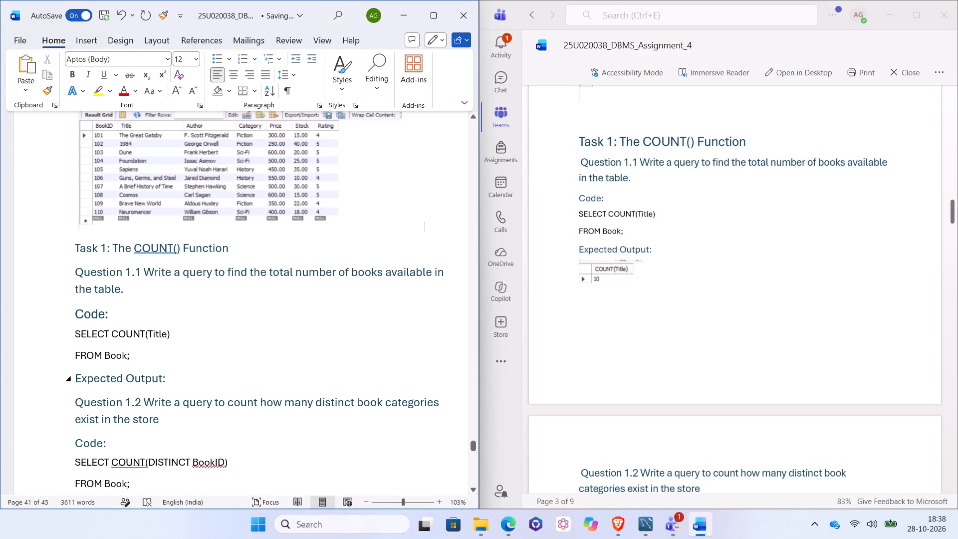
left_click(169, 379)
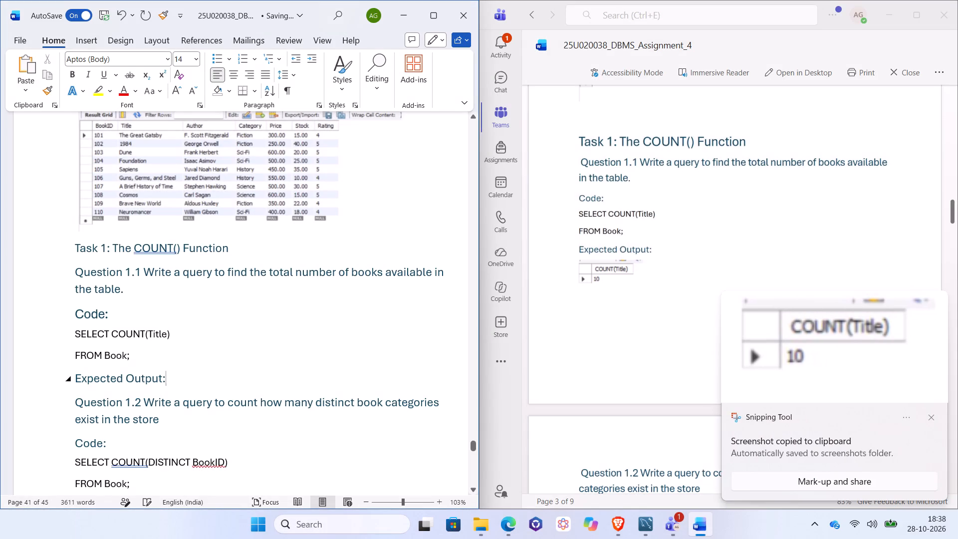
key("Return")
key("ctrl+v")
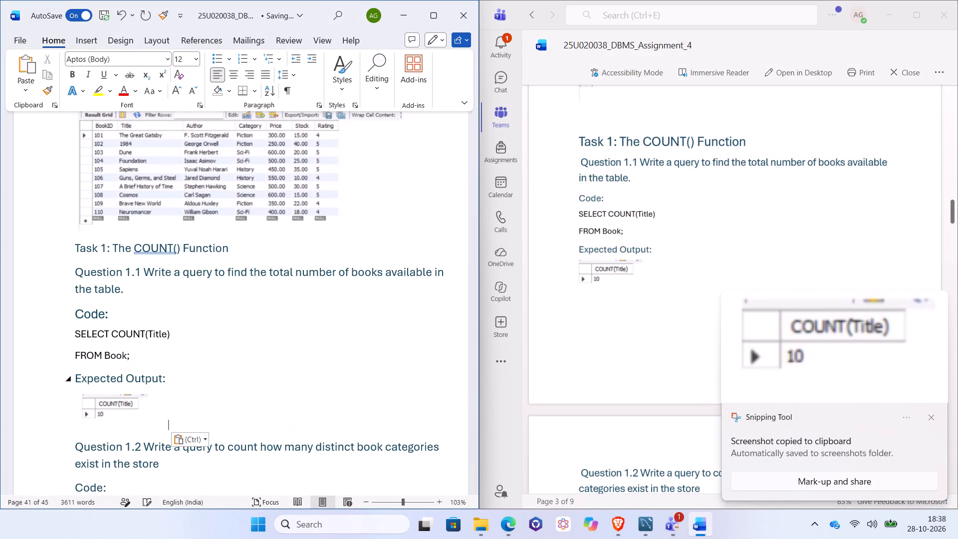
left_click(928, 414)
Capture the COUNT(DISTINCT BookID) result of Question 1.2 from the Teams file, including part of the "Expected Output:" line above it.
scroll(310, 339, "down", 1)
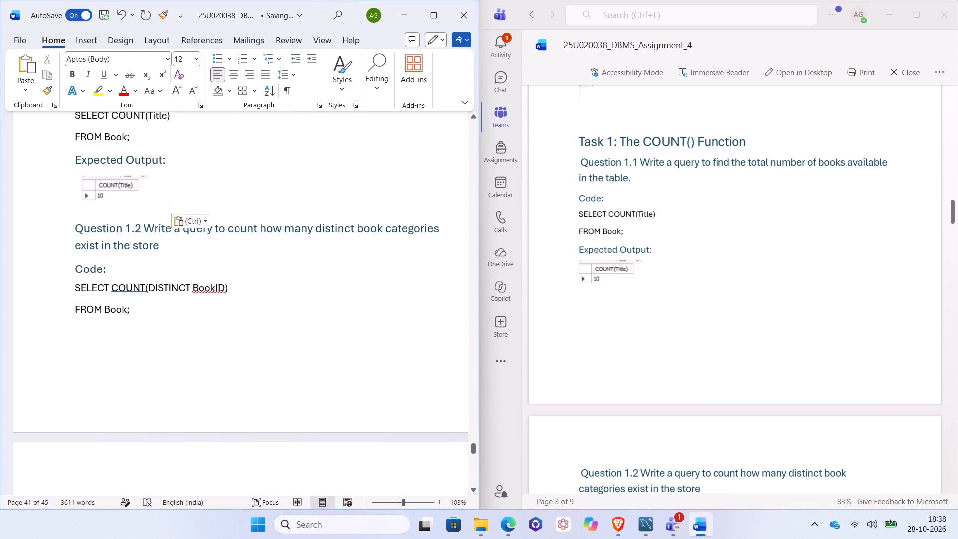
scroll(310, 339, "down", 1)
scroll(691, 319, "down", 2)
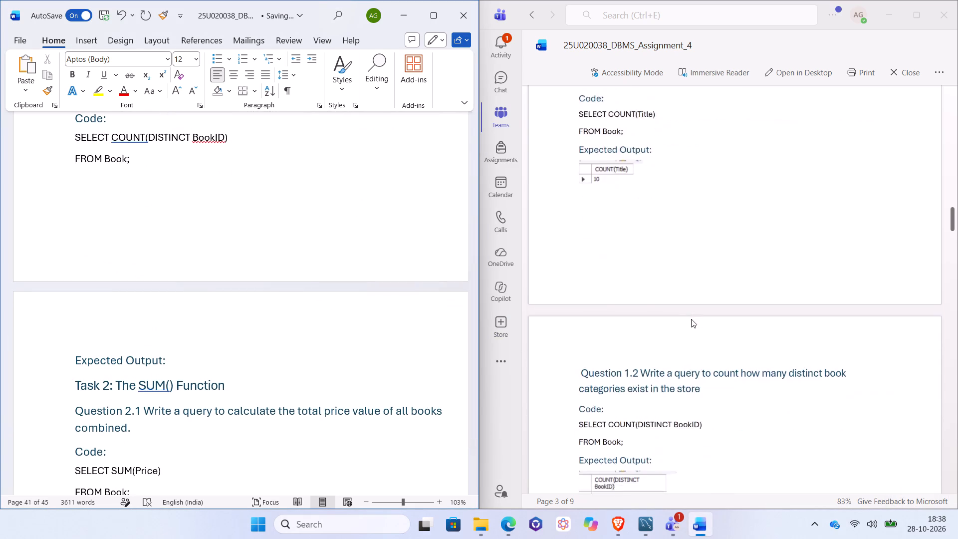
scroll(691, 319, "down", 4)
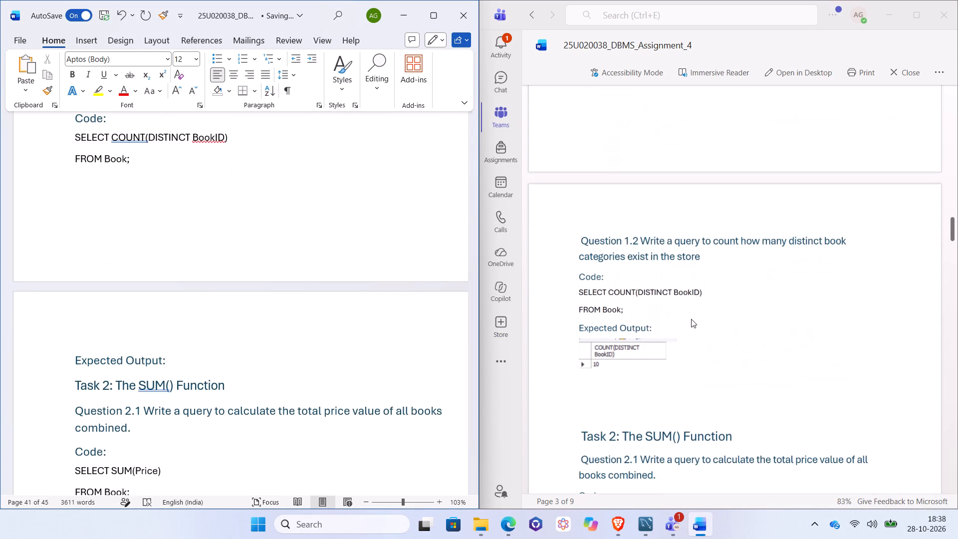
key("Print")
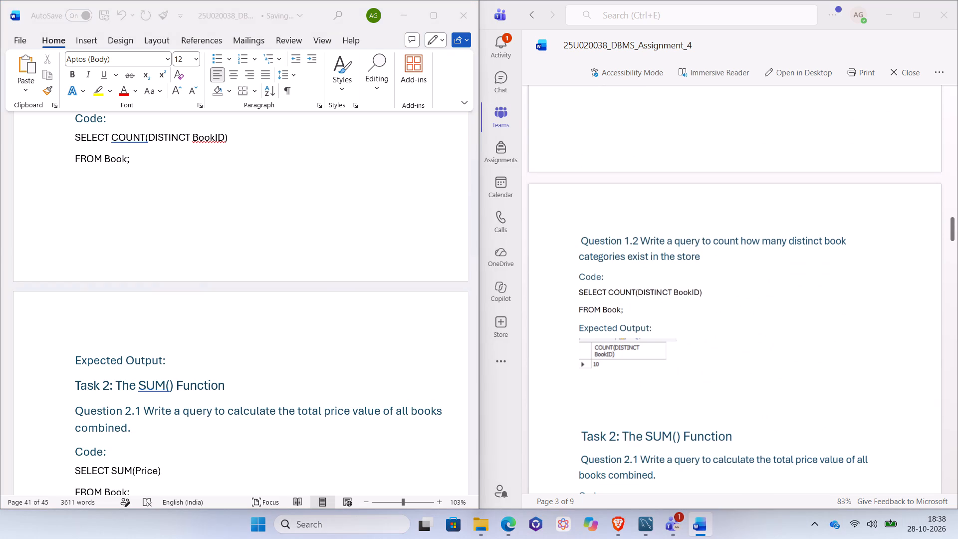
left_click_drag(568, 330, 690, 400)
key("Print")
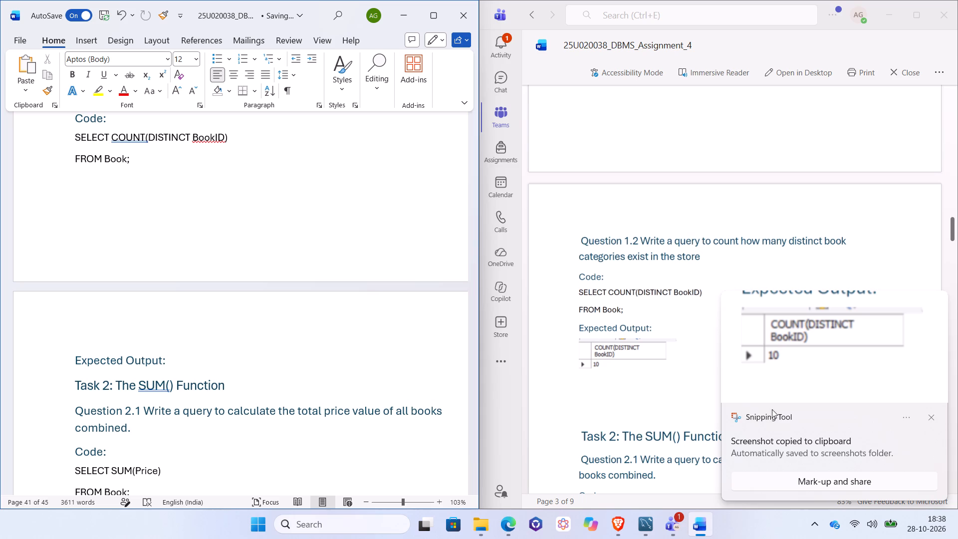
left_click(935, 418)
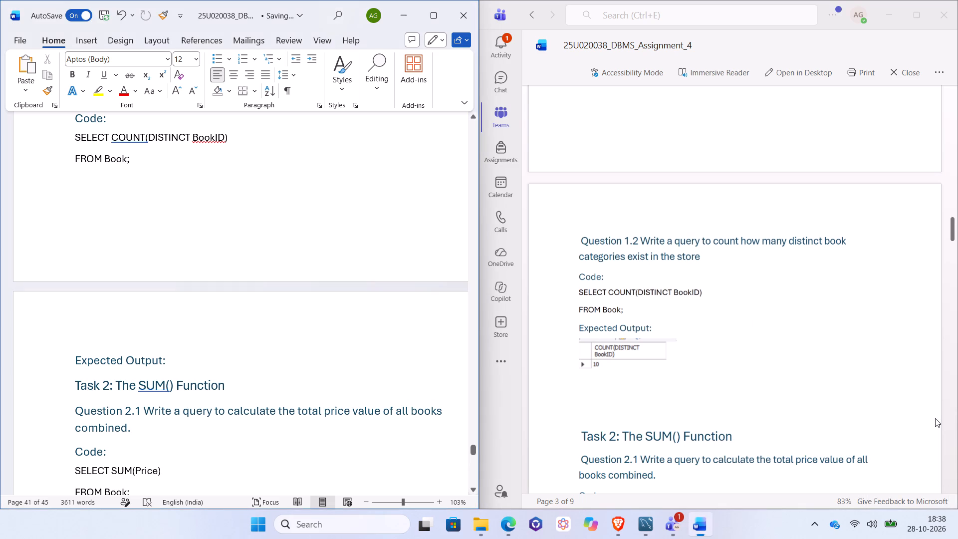
Capture only the COUNT(DISTINCT BookID) result grid from the Teams file and paste it on a new line below Question 1.2's "Expected Output:" heading.
key("Print")
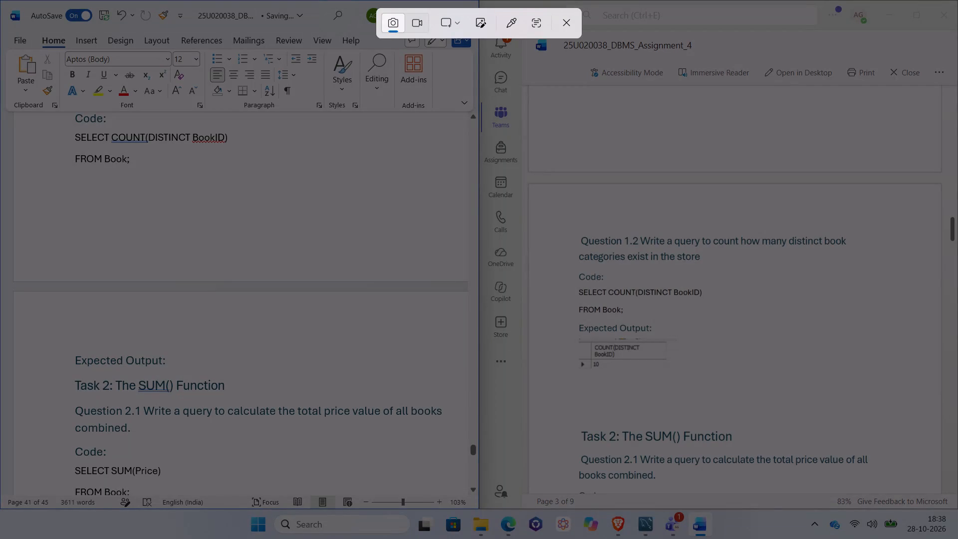
left_click_drag(575, 333, 642, 385)
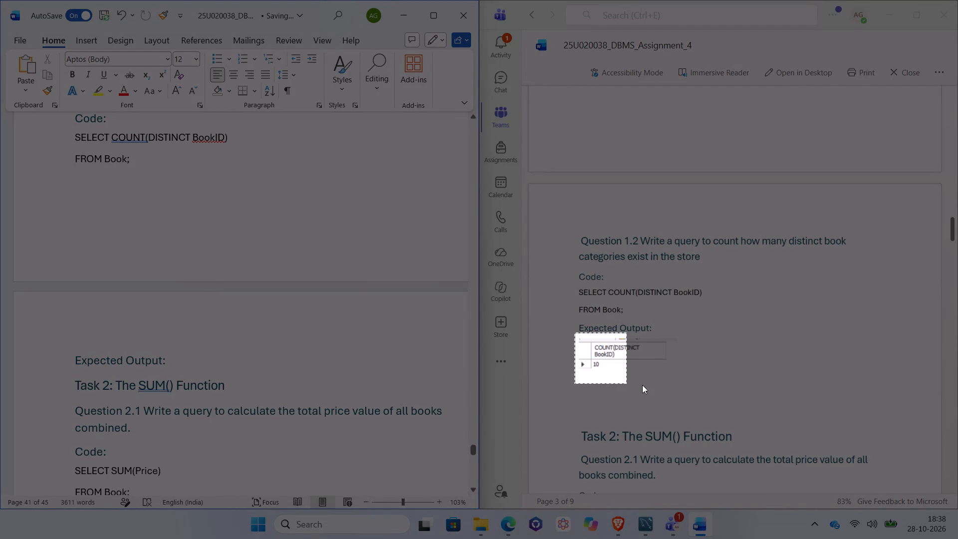
left_click_drag(642, 385, 681, 392)
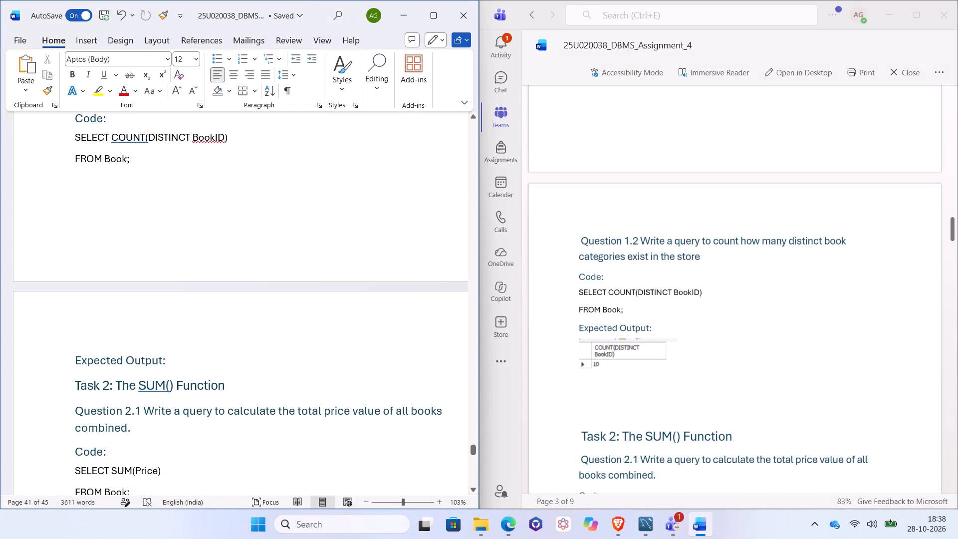
left_click(178, 356)
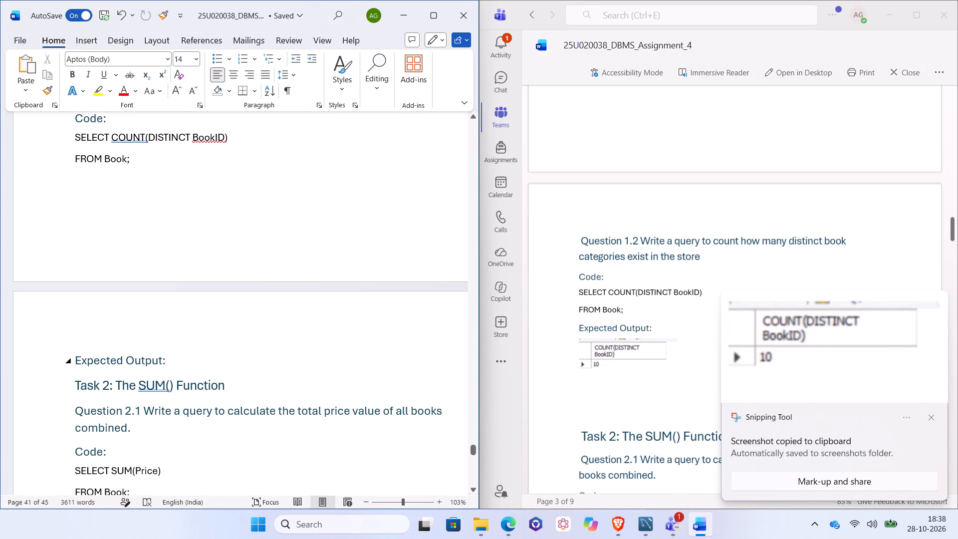
key("Return")
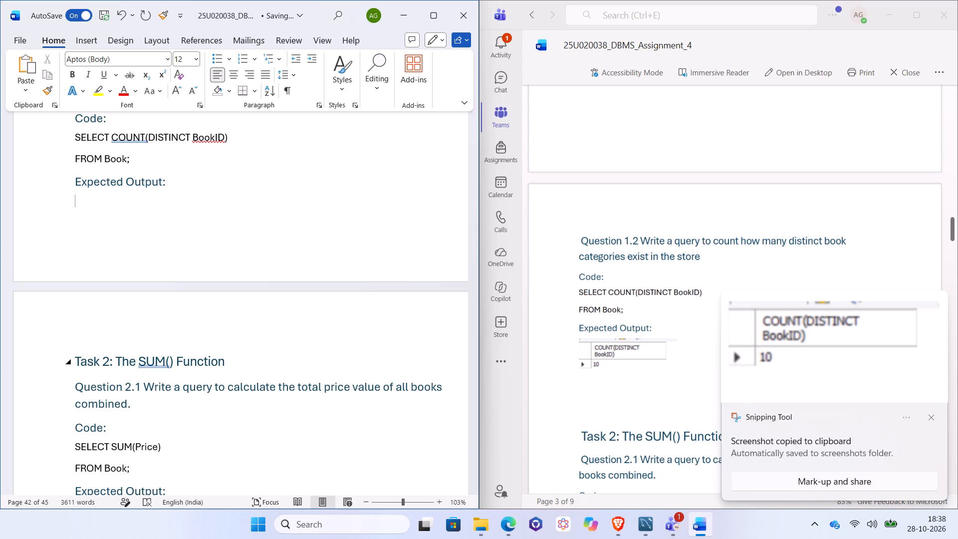
key("ctrl+v")
scroll(178, 356, "down", 1)
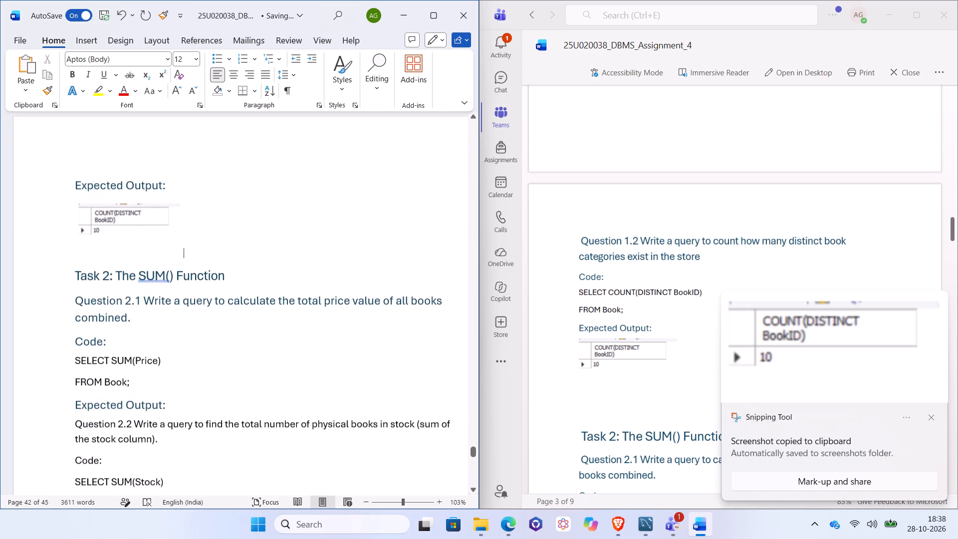
scroll(178, 356, "down", 2)
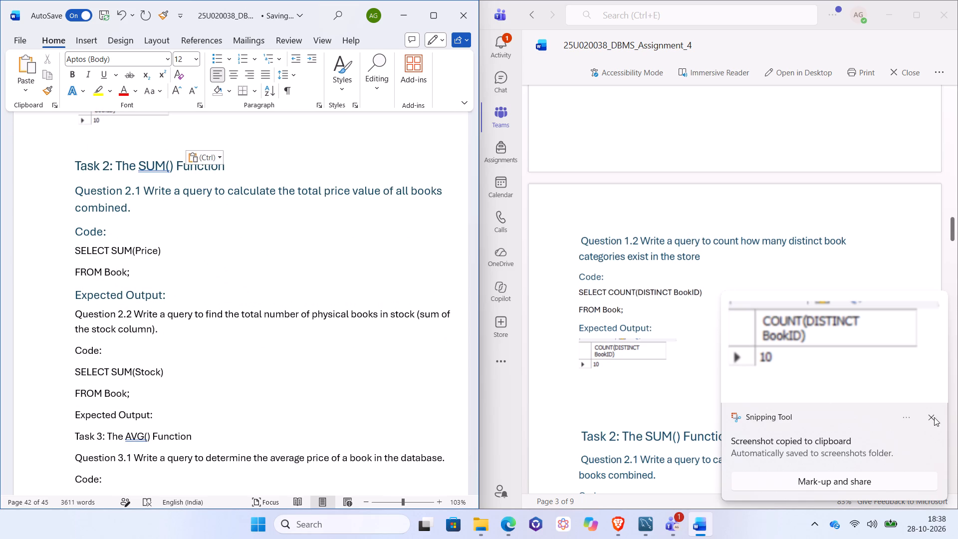
left_click(934, 417)
Capture the SUM(Price) result with its "Expected Output:" label from the Teams file and paste it below Question 2.1's "Expected Output:" heading.
scroll(755, 344, "down", 3)
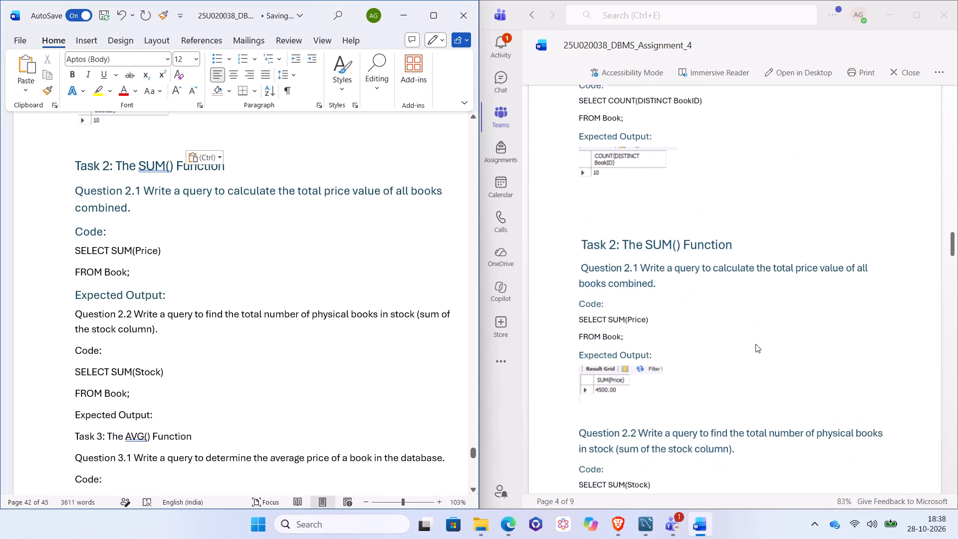
scroll(755, 344, "down", 2)
key("Print")
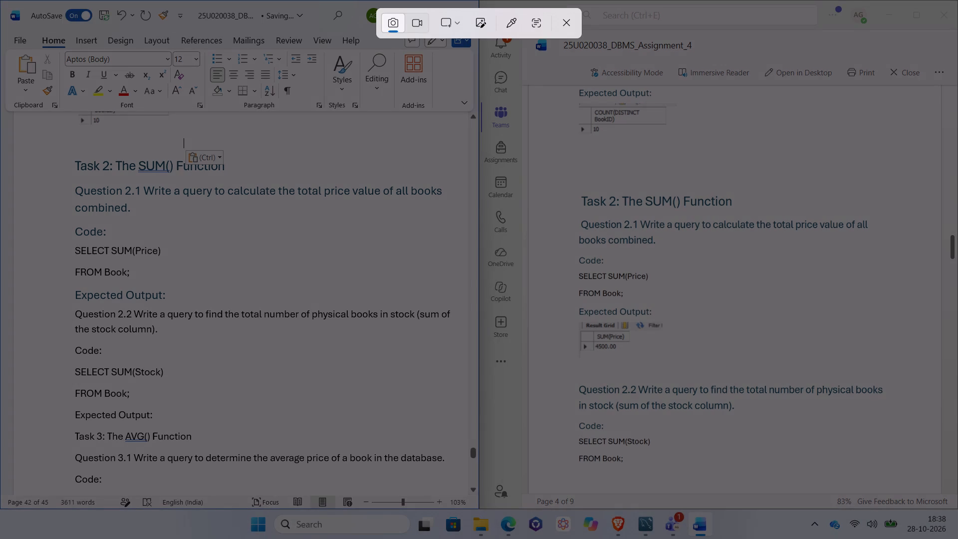
left_click_drag(575, 303, 682, 359)
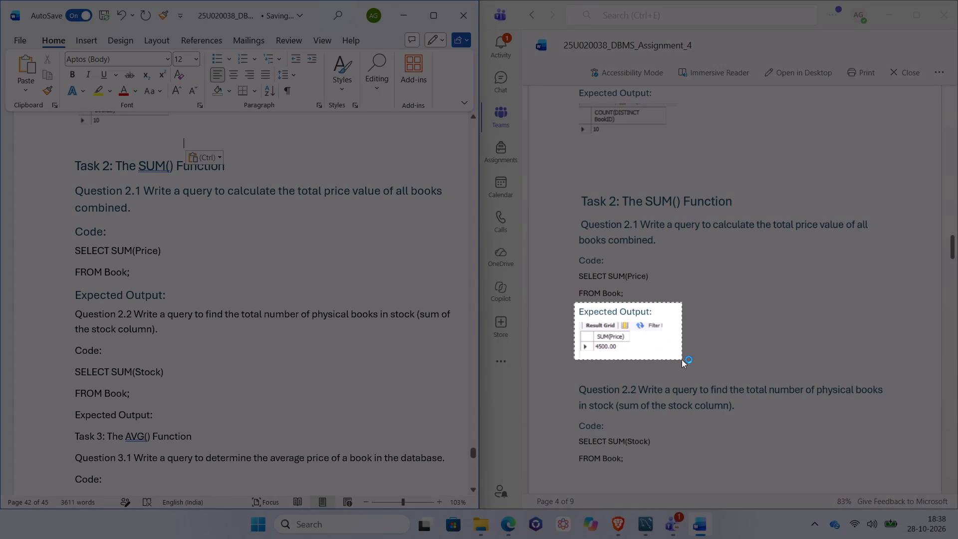
left_click_drag(682, 359, 682, 359)
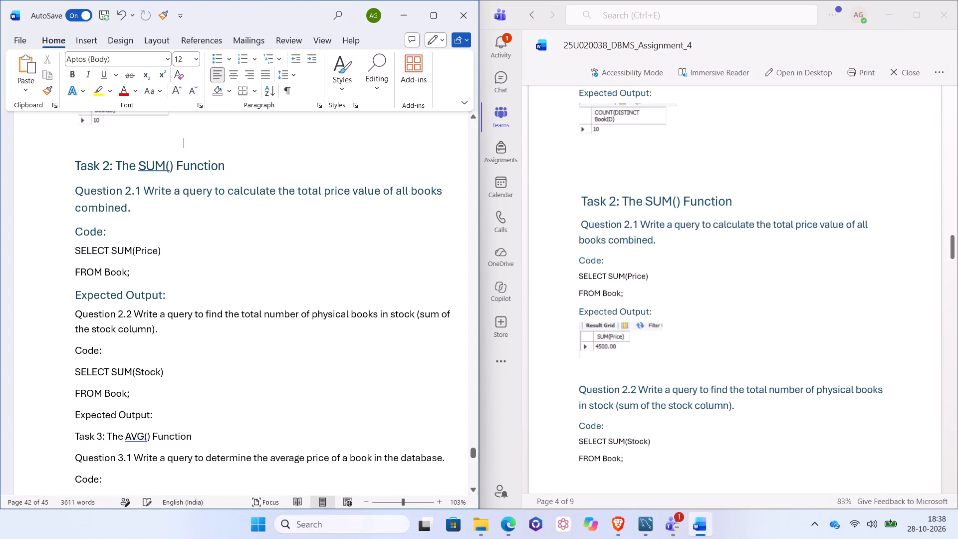
left_click(170, 297)
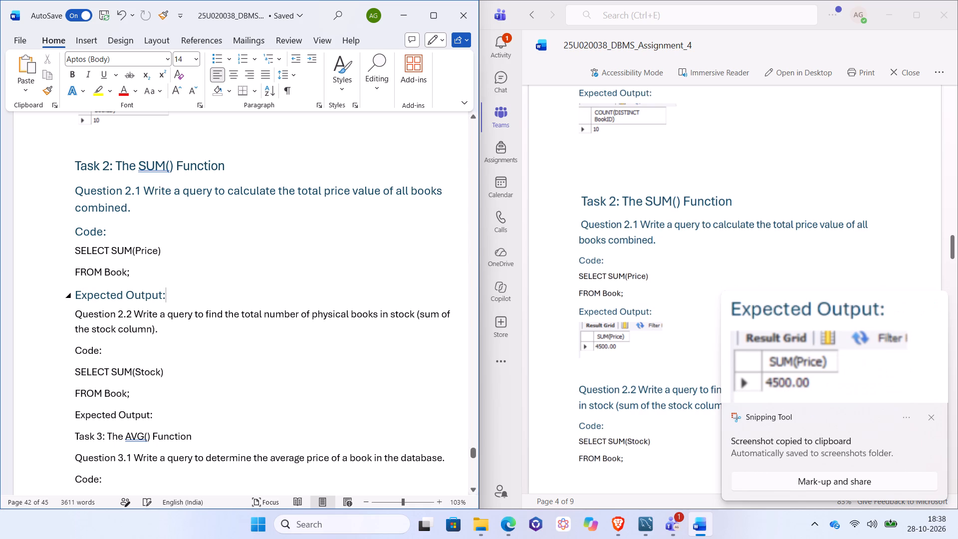
key("Return")
key("ctrl+v")
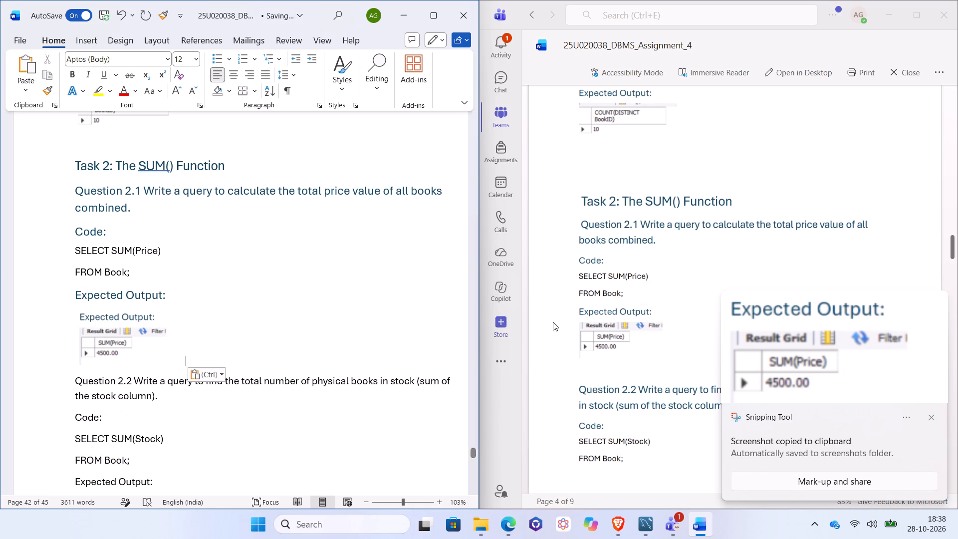
left_click(931, 417)
Capture the SUM(Stock) result of Question 2.2 from the Teams file and paste it on a new line below its "Expected Output:" line.
scroll(771, 351, "down", 2)
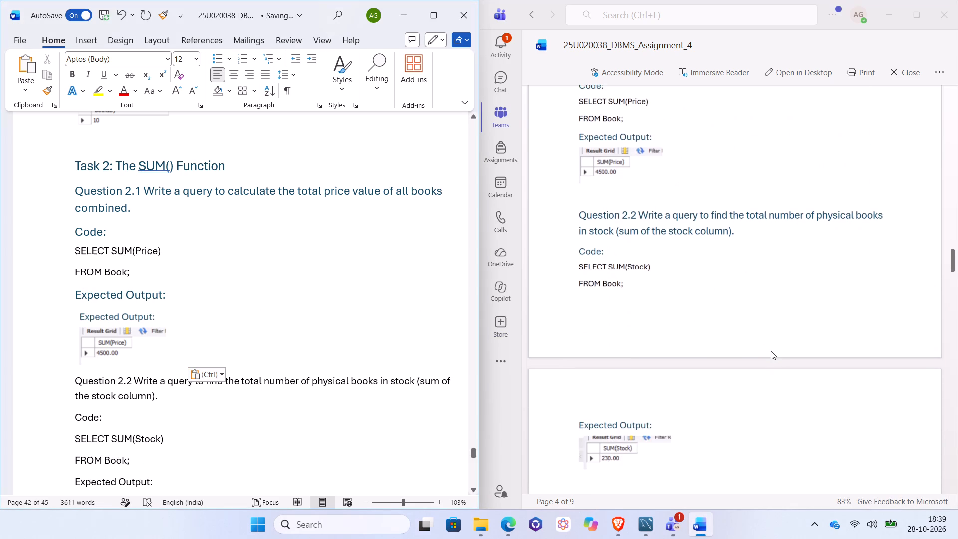
scroll(771, 351, "down", 3)
key("Print")
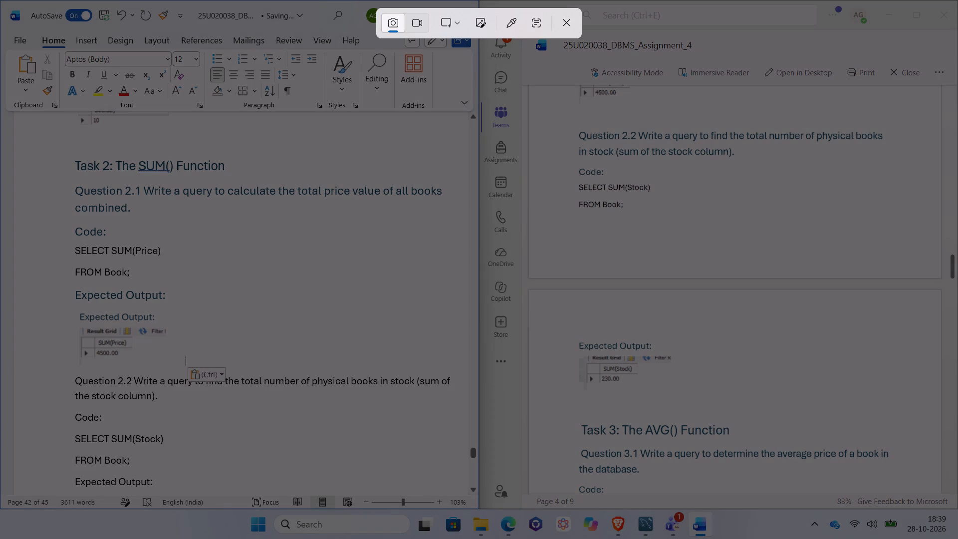
left_click_drag(579, 355, 701, 397)
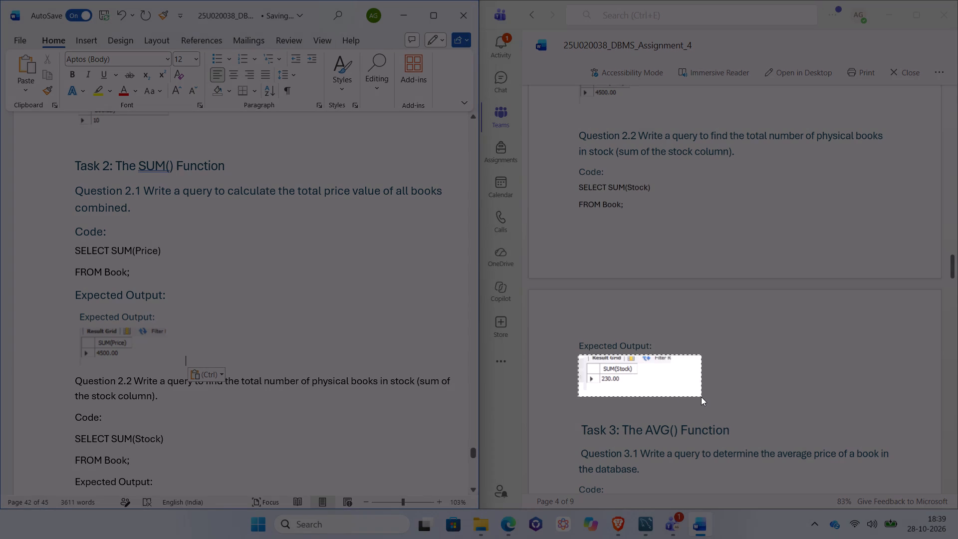
left_click_drag(701, 397, 697, 398)
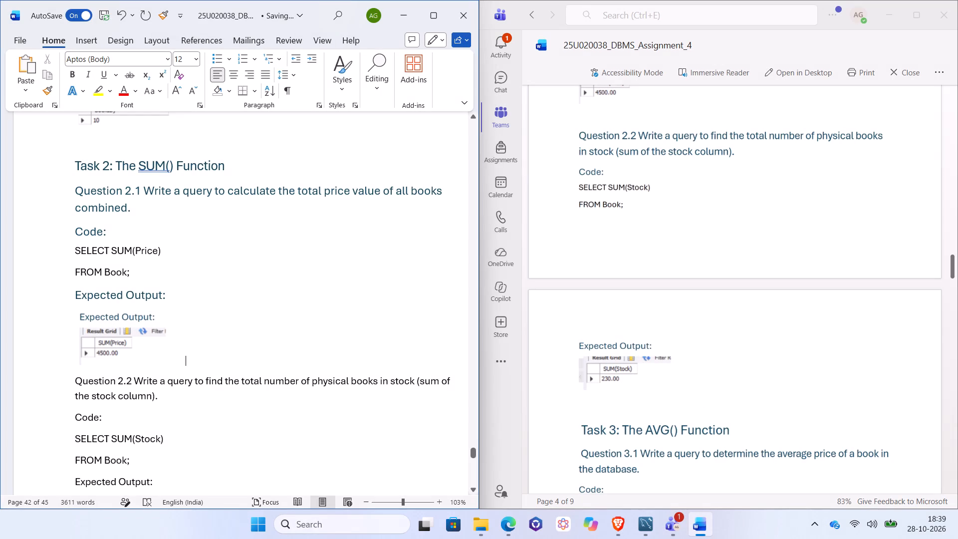
scroll(178, 421, "down", 1)
left_click(157, 334)
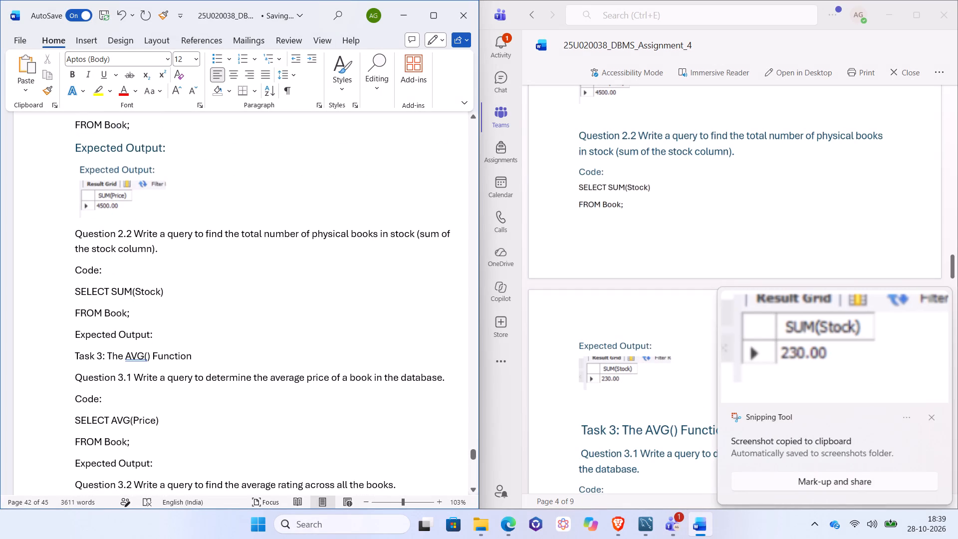
key("Return")
key("ctrl+v")
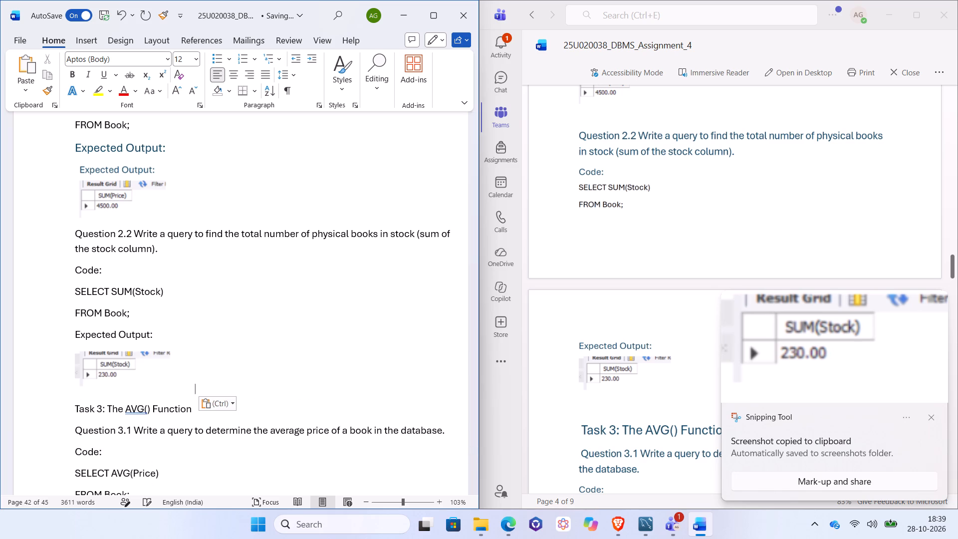
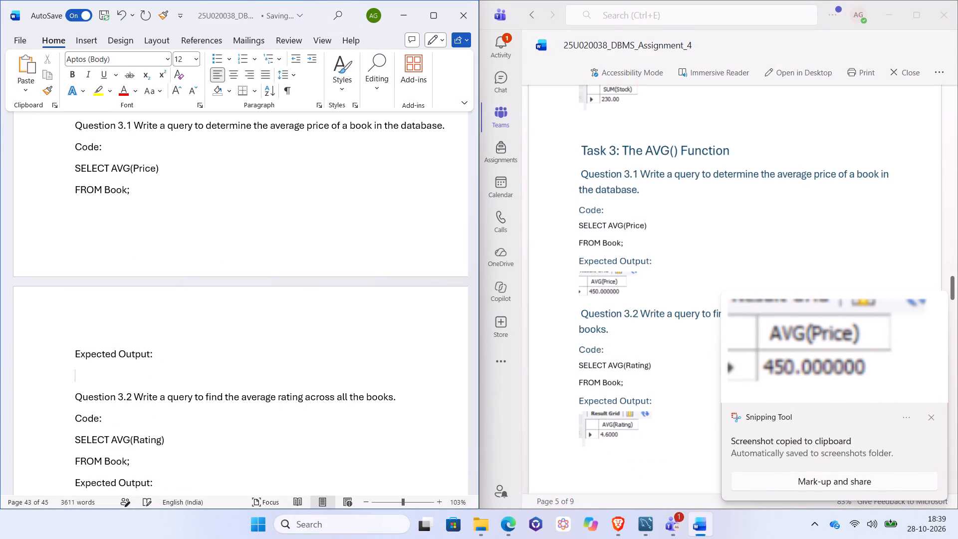
Paste the captured AVG(Price) result on the empty line below Question 3.1's "Expected Output:" line.
key("ctrl+v")
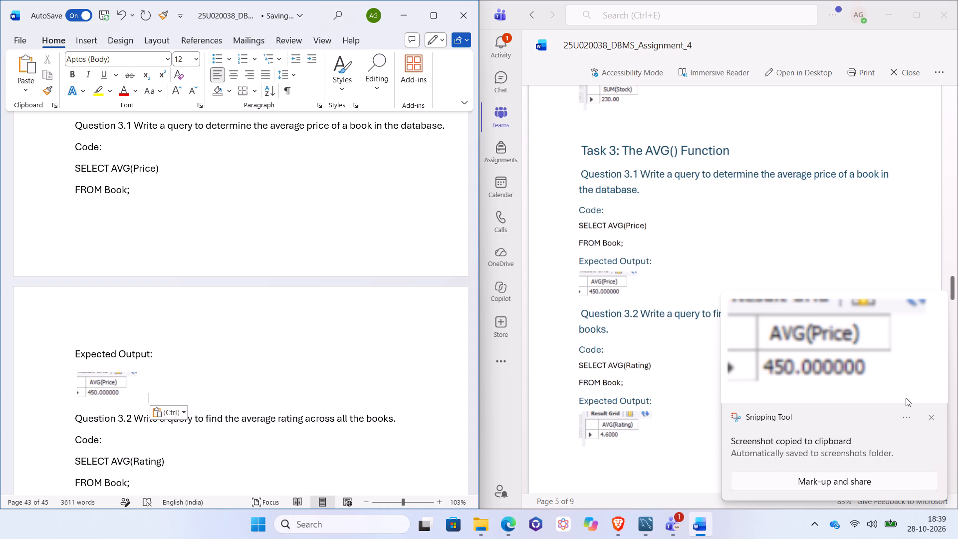
left_click(932, 415)
Capture the AVG(Rating) result of Question 3.2 from the Teams file and paste it on a new line below its "Expected Output:" line.
scroll(818, 362, "down", 2)
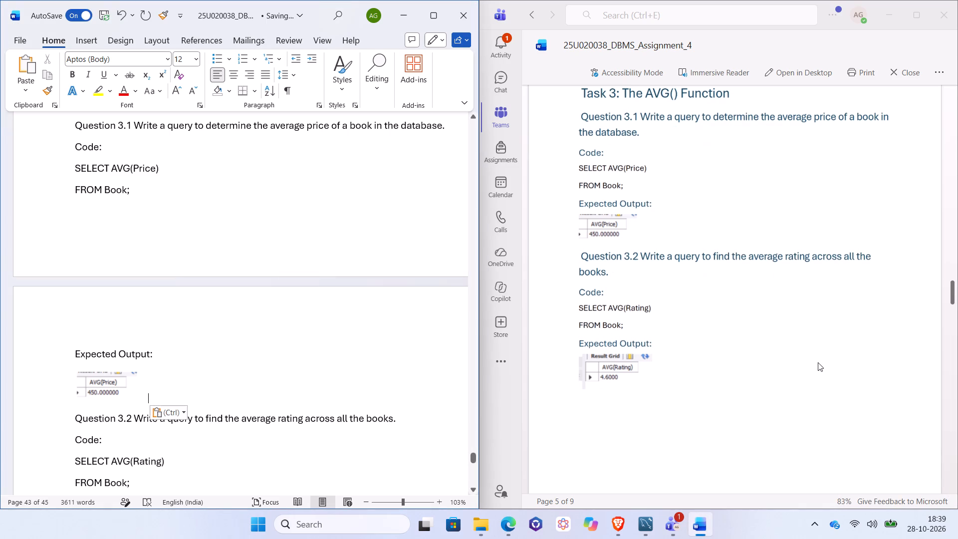
scroll(818, 362, "down", 5)
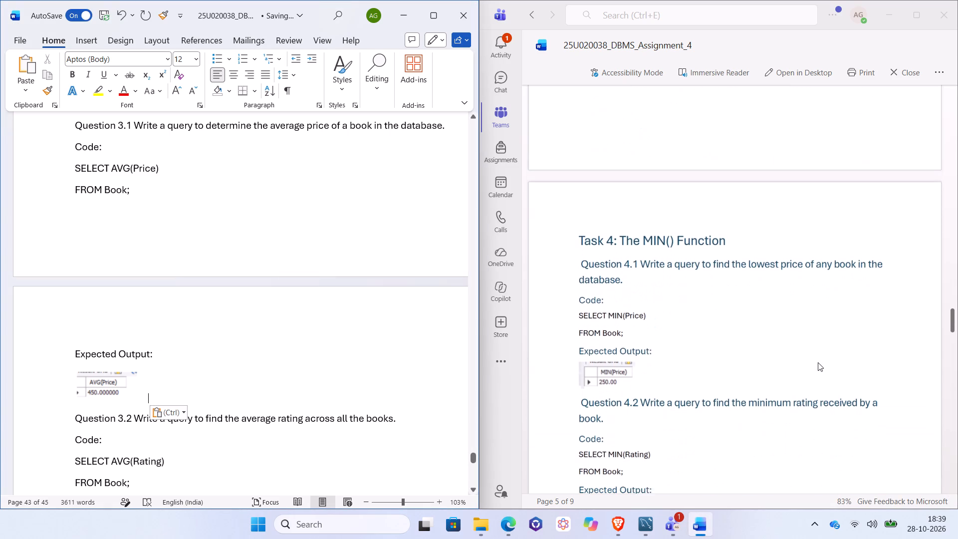
scroll(818, 362, "down", 1)
scroll(742, 212, "up", 1)
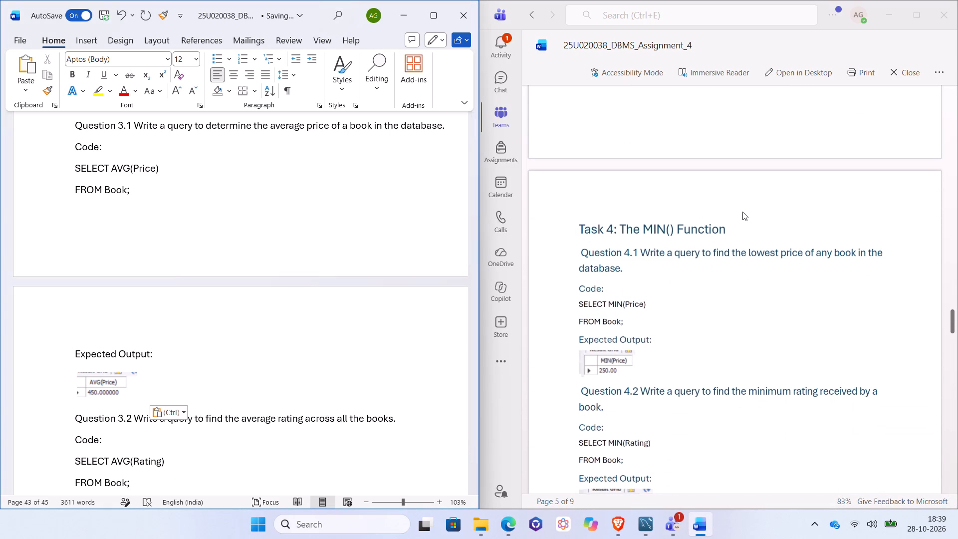
scroll(742, 212, "up", 6)
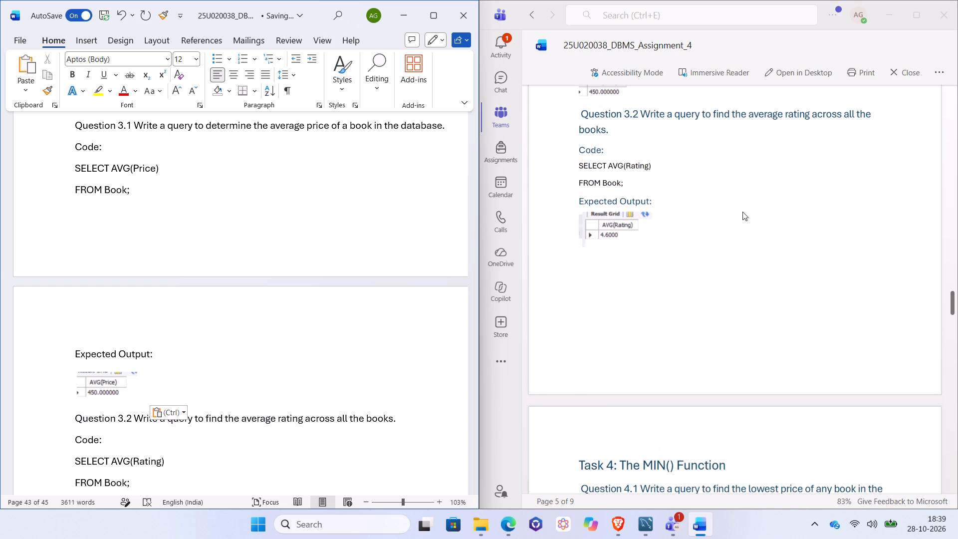
scroll(742, 212, "up", 2)
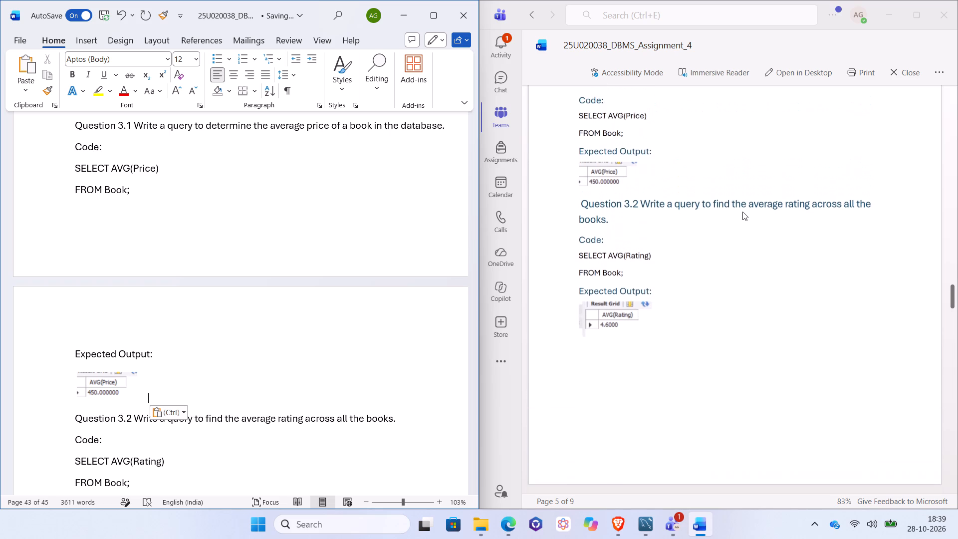
scroll(742, 212, "up", 2)
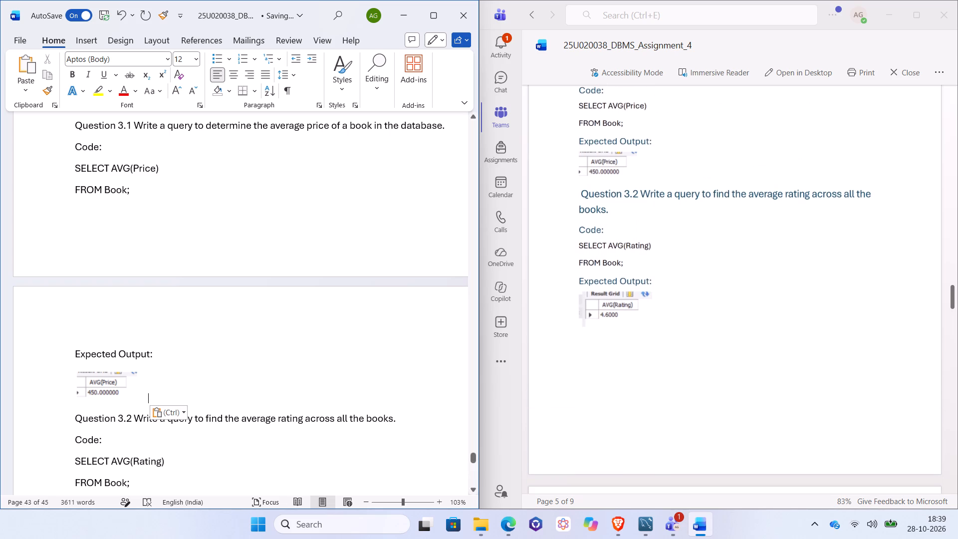
scroll(277, 270, "down", 1)
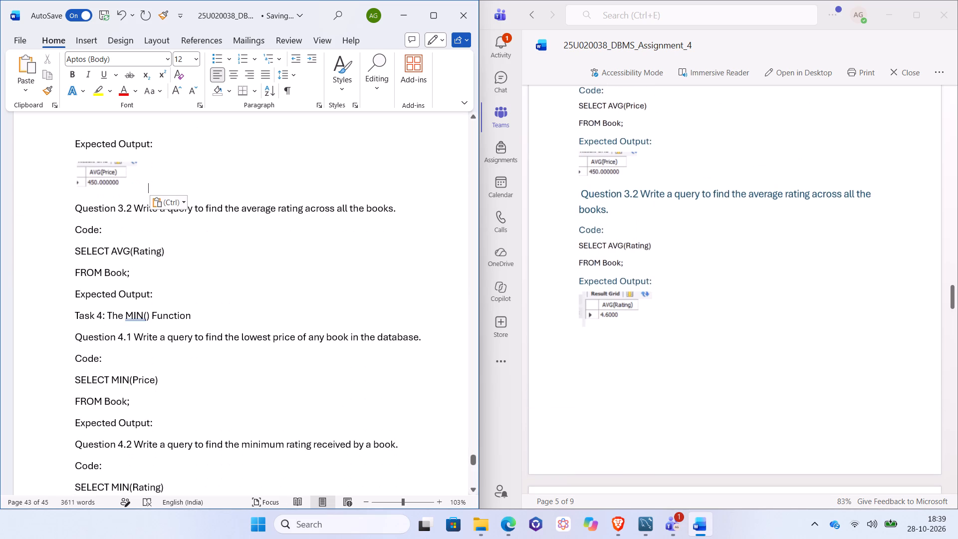
key("Print")
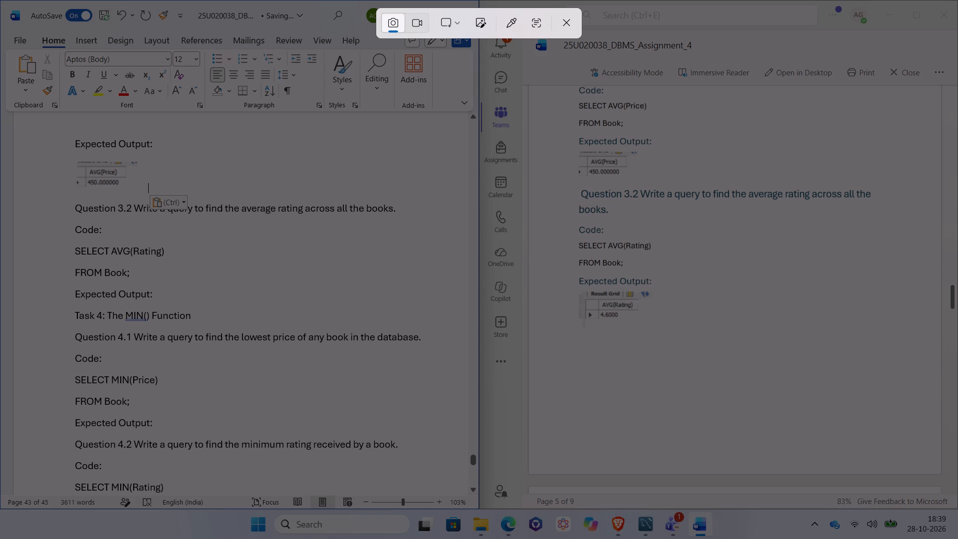
left_click_drag(578, 283, 579, 326)
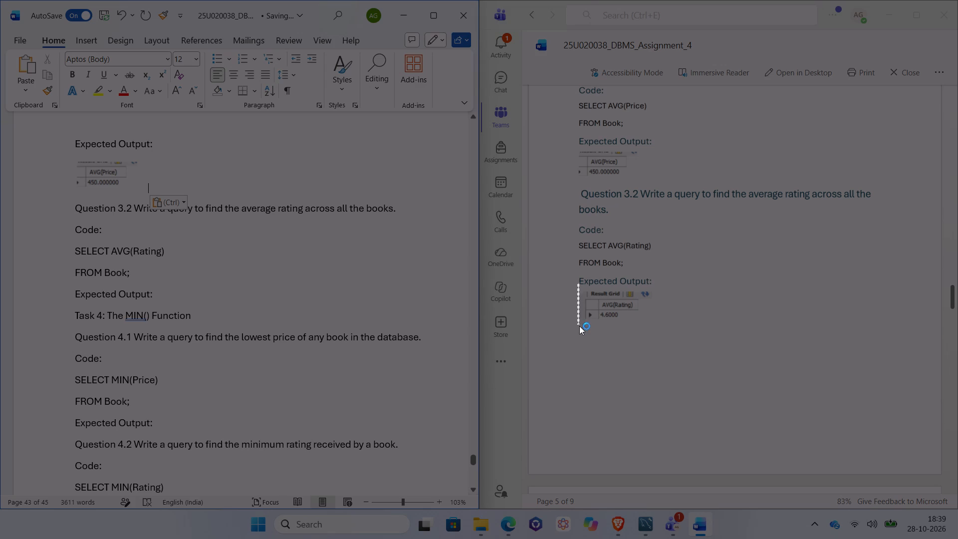
left_click_drag(579, 326, 657, 342)
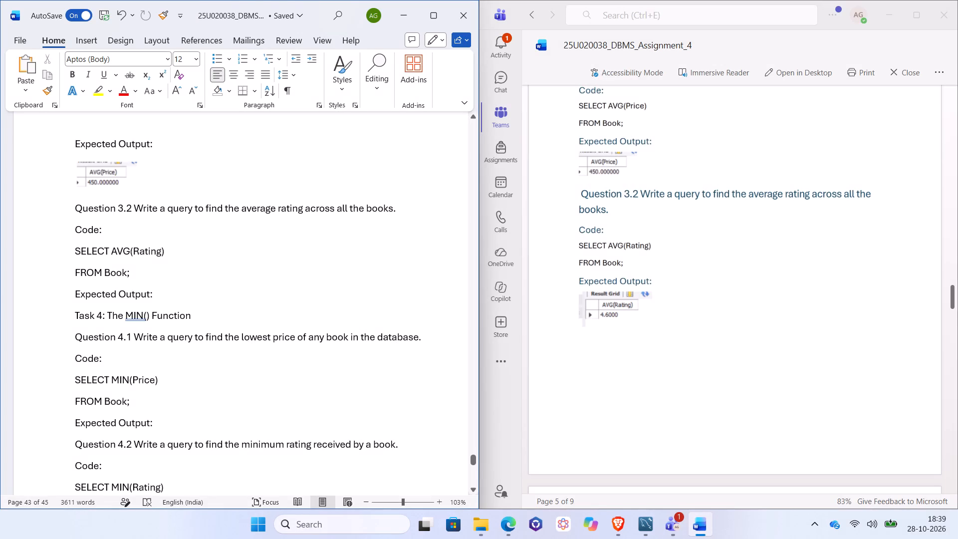
left_click(164, 295)
key("Return")
key("ctrl+v")
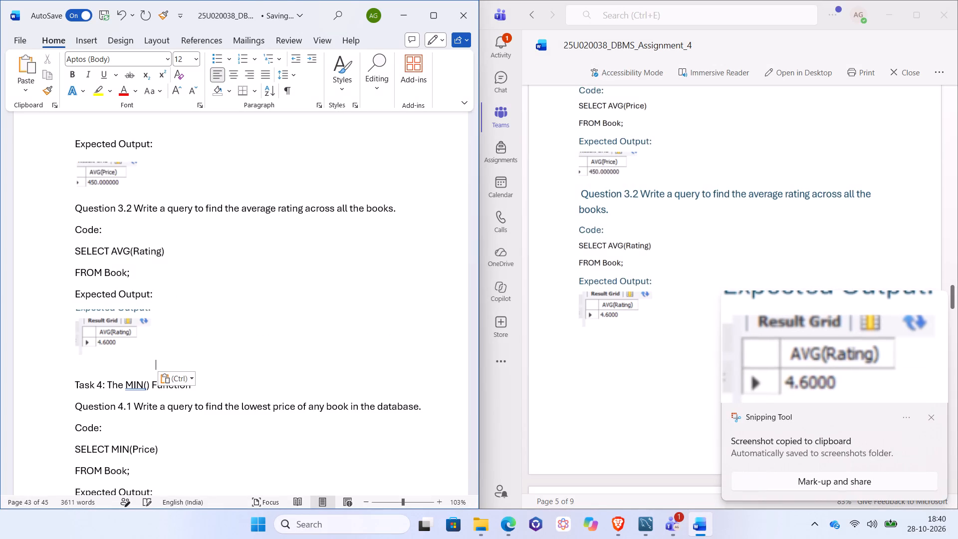
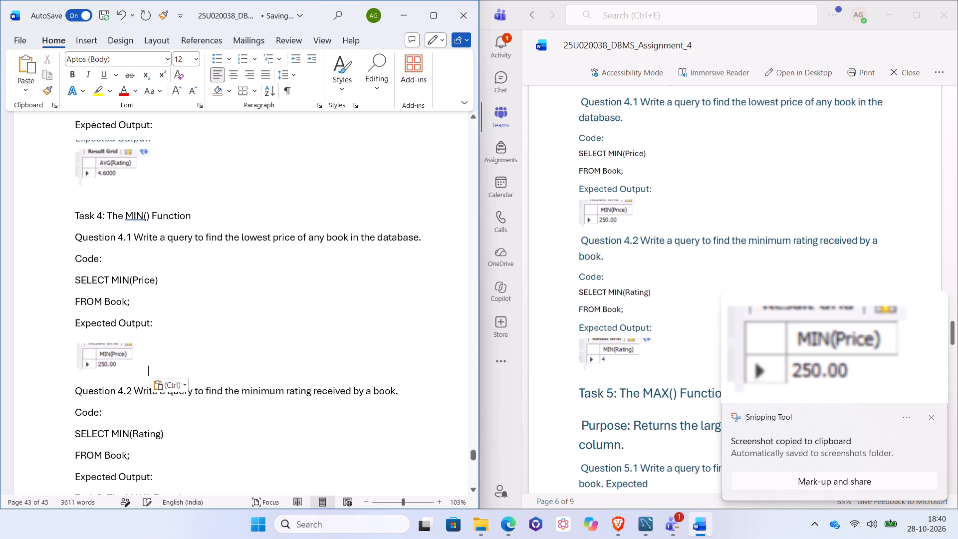
Capture the MIN(Rating) result of Question 4.2 from the Teams file and paste it on a new line below its "Expected Output:" line.
scroll(610, 295, "down", 1)
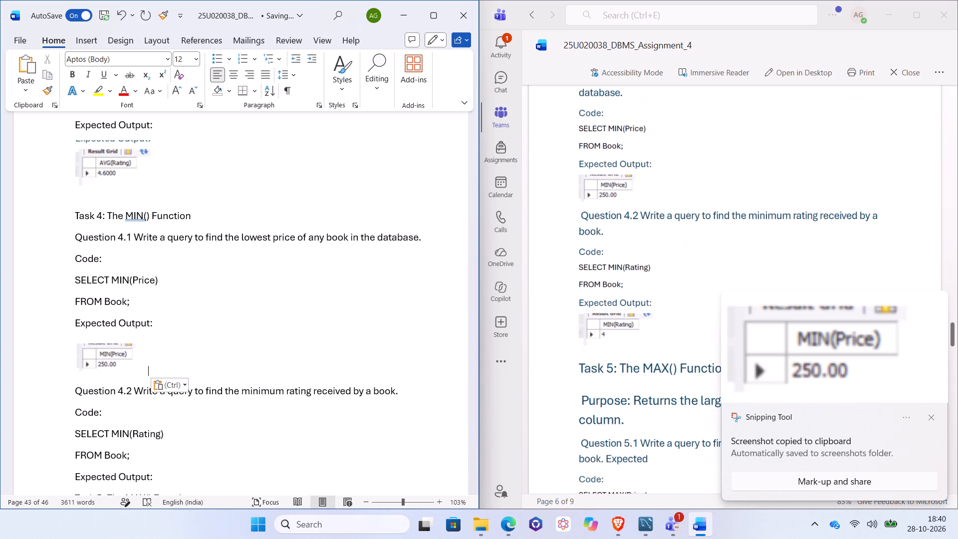
scroll(610, 295, "down", 2)
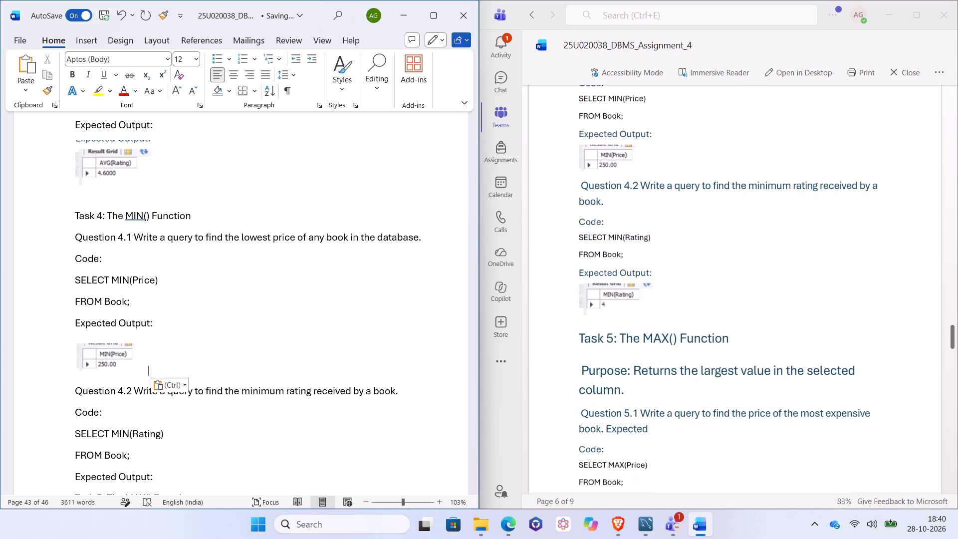
key("Print")
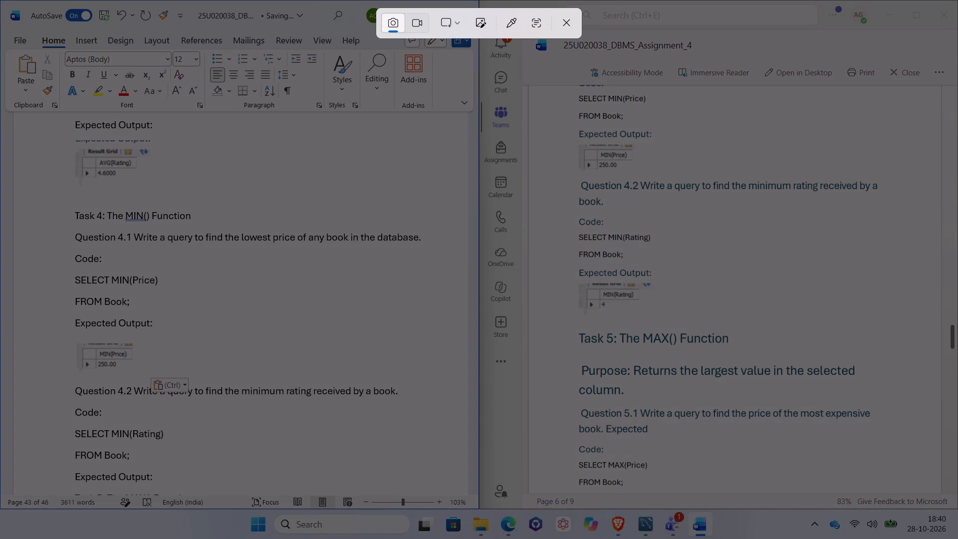
left_click_drag(578, 280, 660, 320)
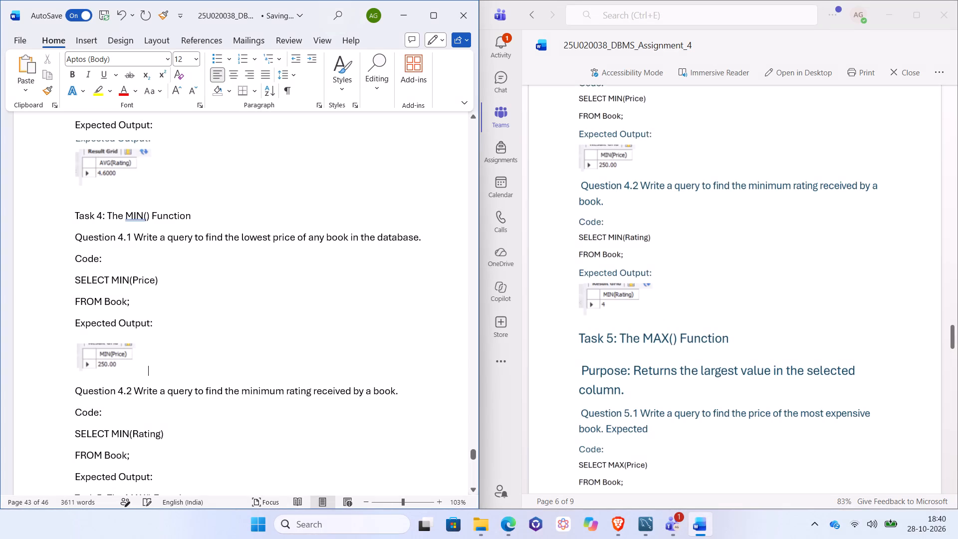
scroll(174, 461, "down", 1)
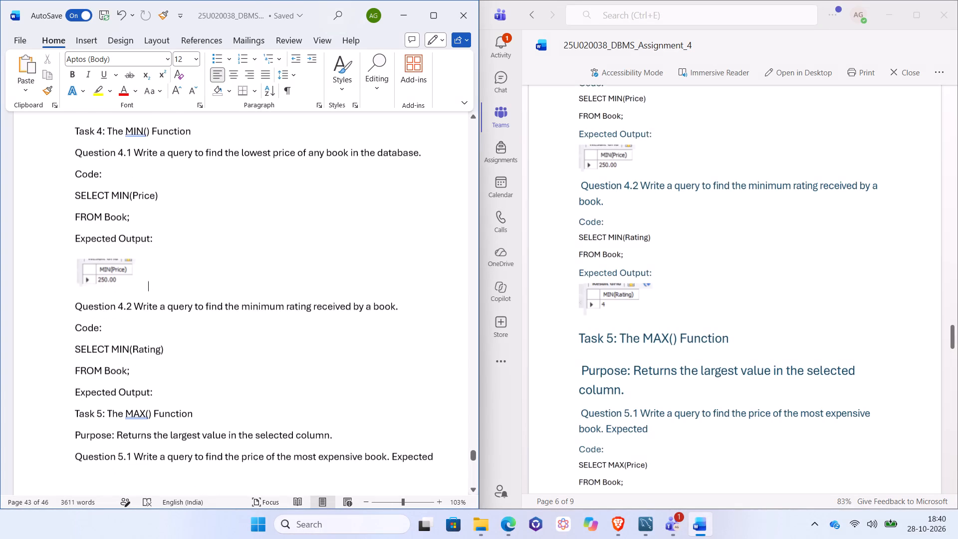
scroll(174, 461, "down", 1)
left_click(161, 384)
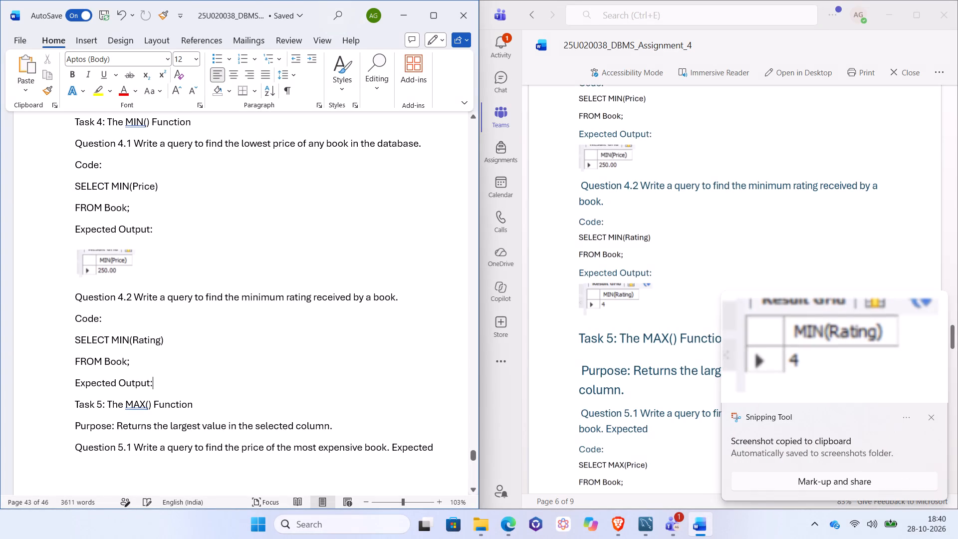
key("Return")
key("ctrl+v")
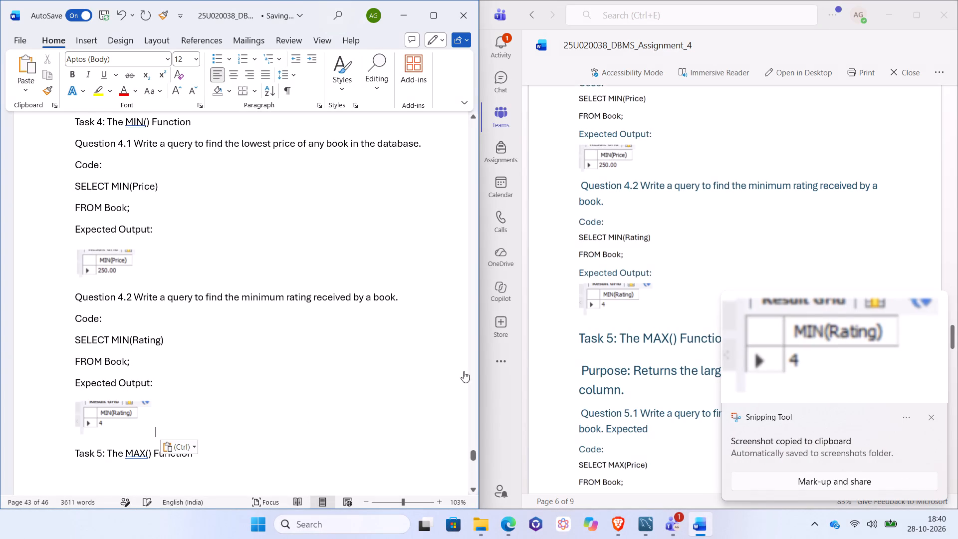
left_click(931, 420)
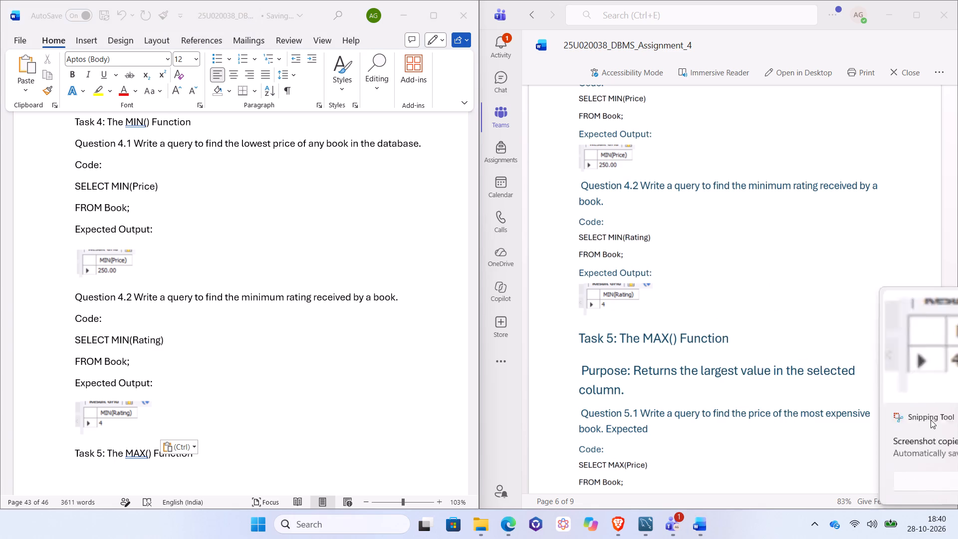
Capture the MAX(Price) result of Question 5.1 from the Teams file and paste it on a new line below its "Expected Output:" line.
scroll(762, 356, "down", 5)
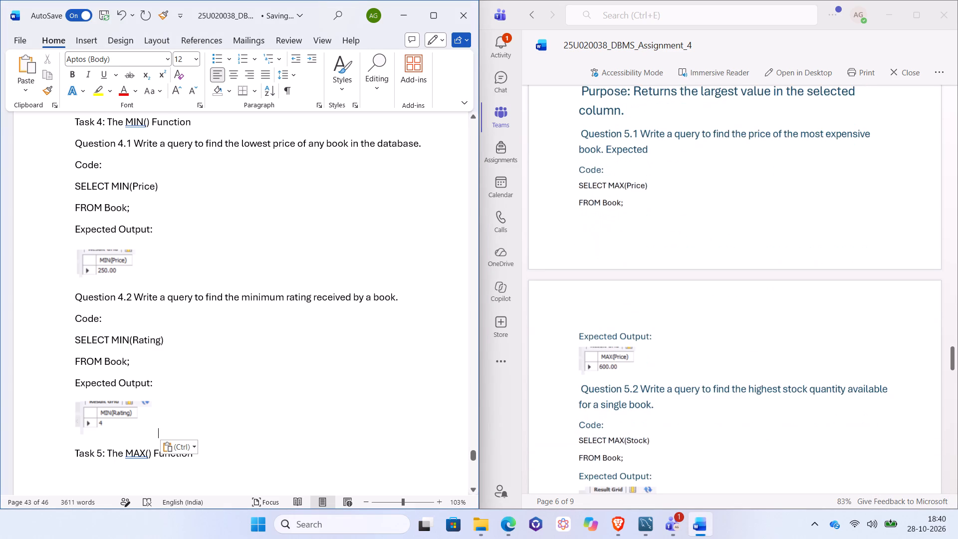
scroll(762, 356, "down", 1)
key("Print")
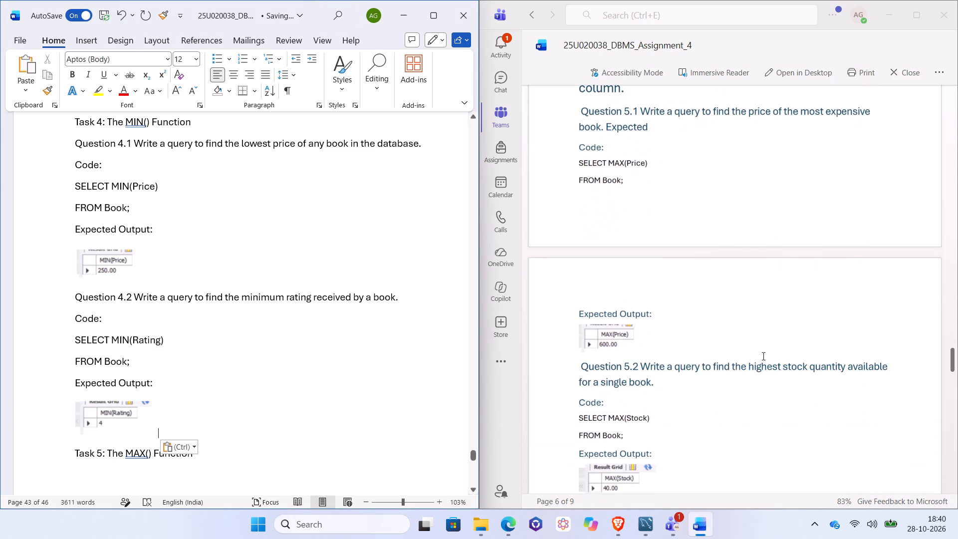
left_click_drag(579, 322, 651, 357)
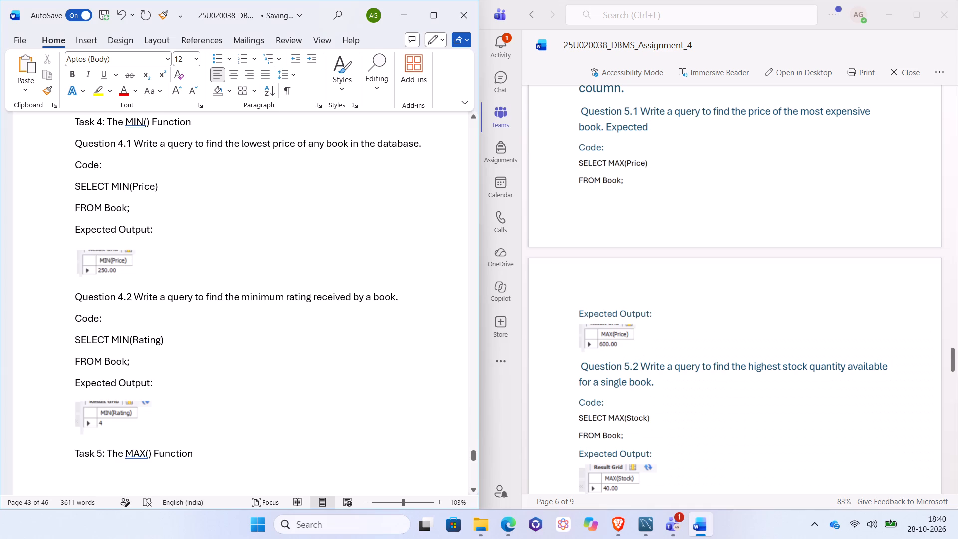
scroll(294, 367, "down", 1)
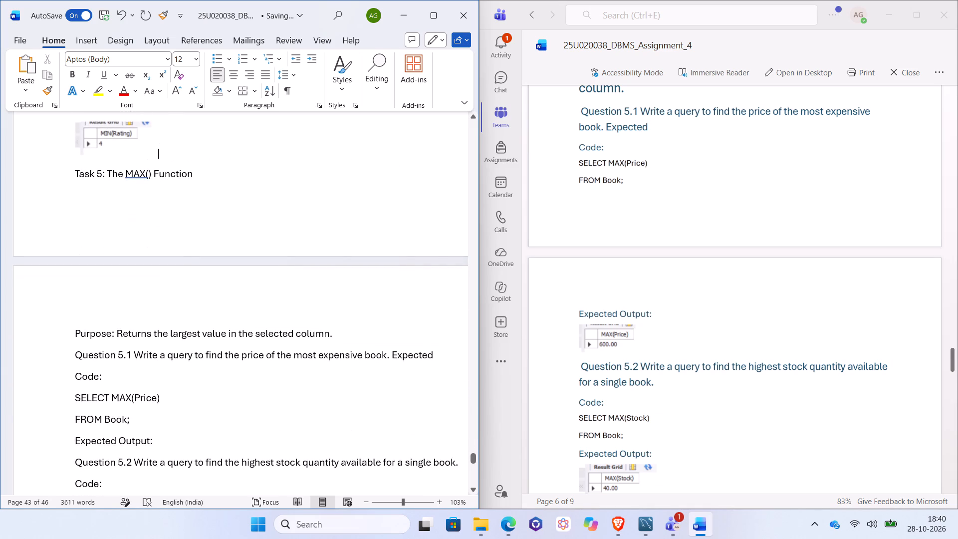
left_click(160, 446)
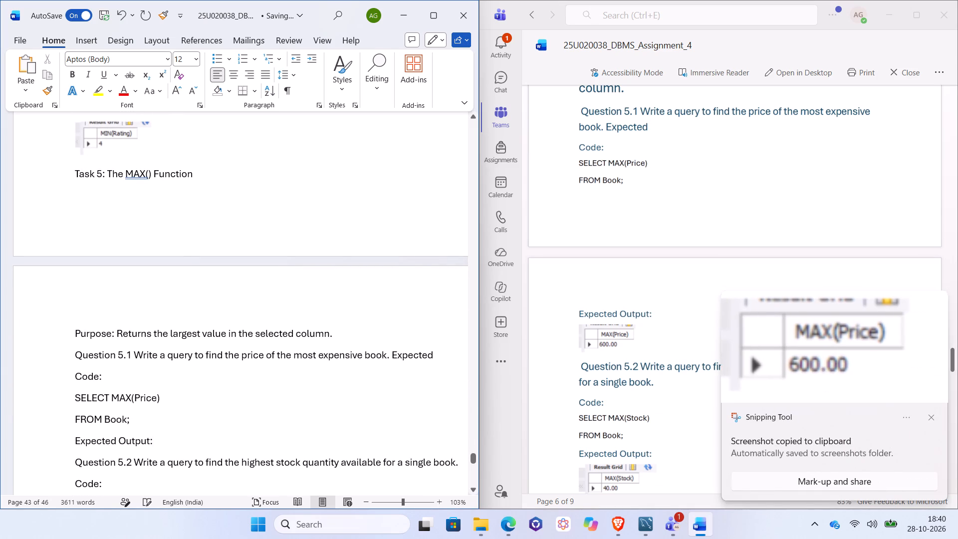
left_click(160, 446)
key("Return")
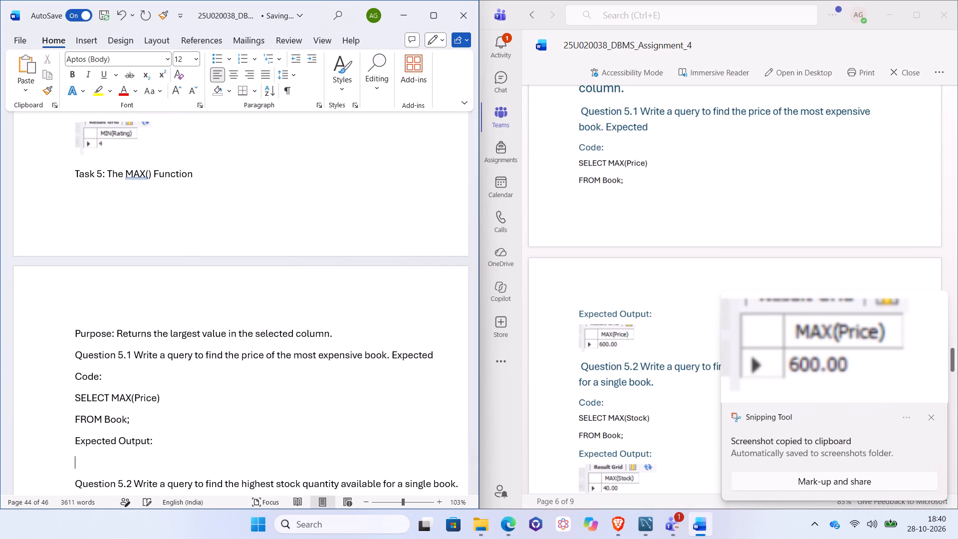
key("ctrl+v")
Capture the MAX(Stock) result of Question 5.2 from the Teams file and paste it on a new line below its "Expected Output:" line.
scroll(151, 408, "down", 1)
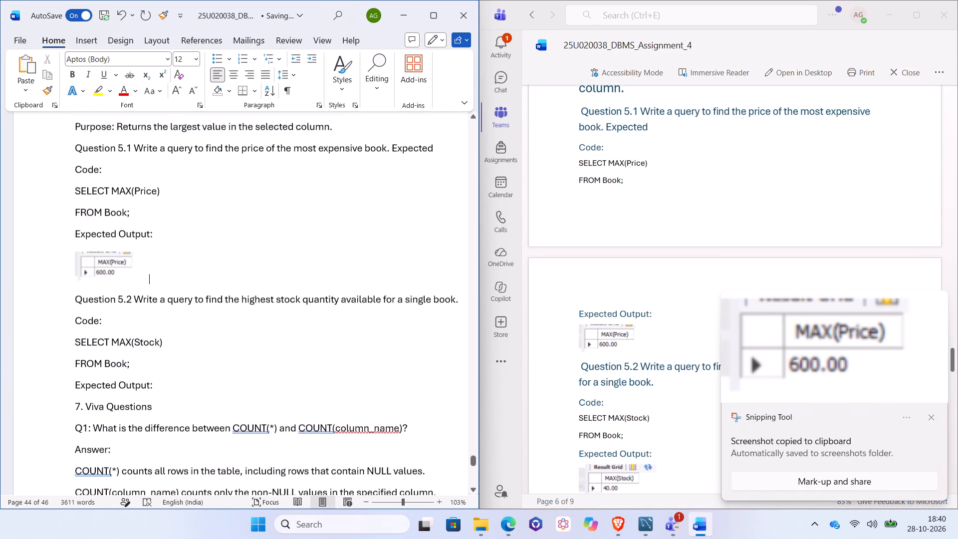
scroll(151, 408, "down", 1)
scroll(668, 390, "down", 1)
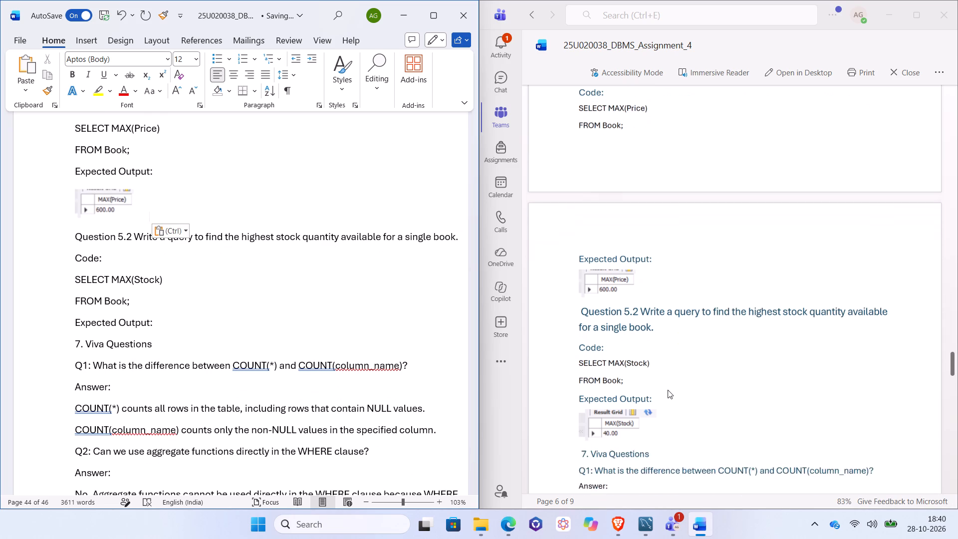
scroll(668, 390, "down", 1)
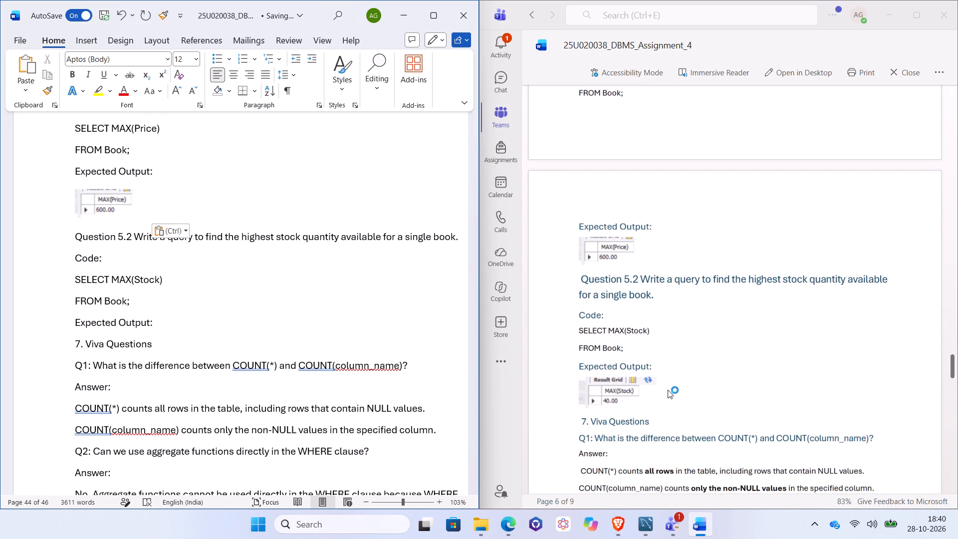
key("Print")
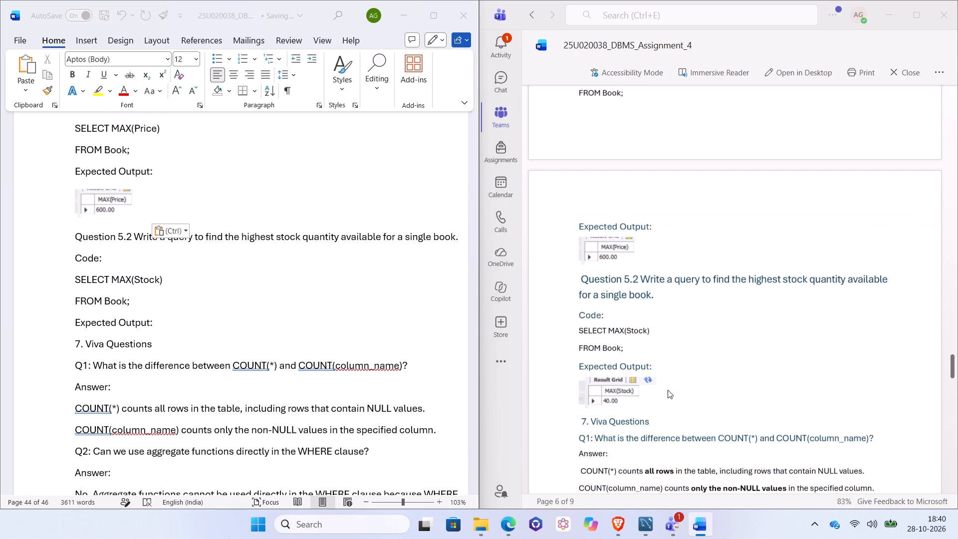
left_click_drag(577, 373, 651, 402)
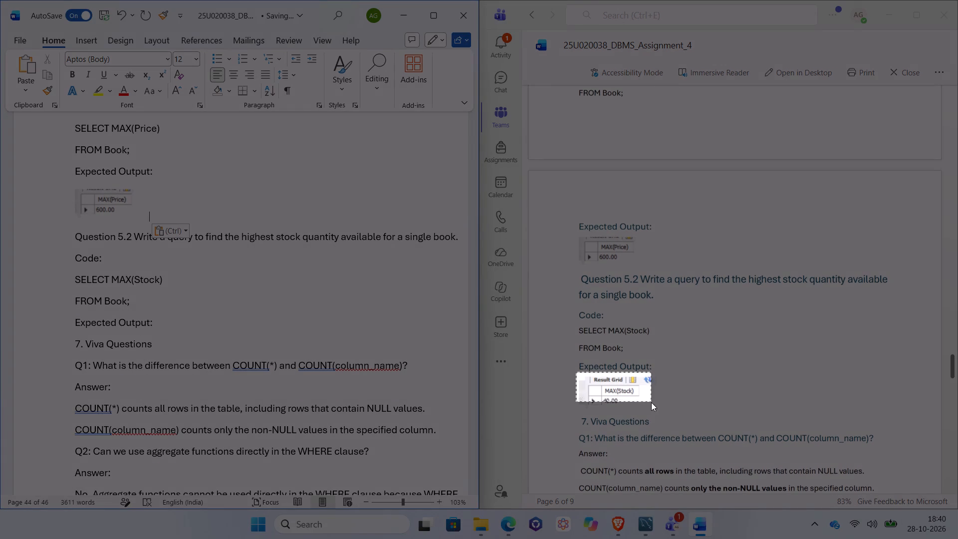
left_click_drag(651, 402, 660, 411)
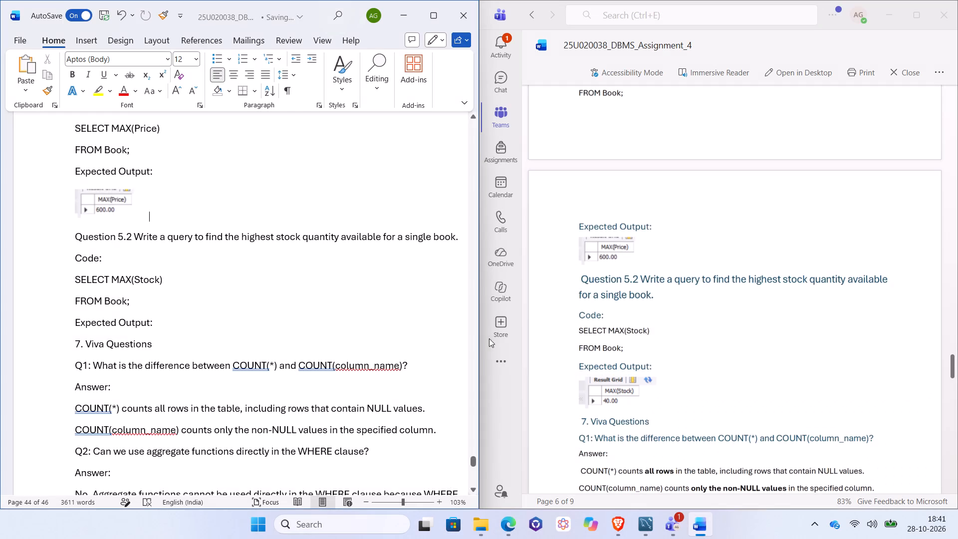
left_click(162, 321)
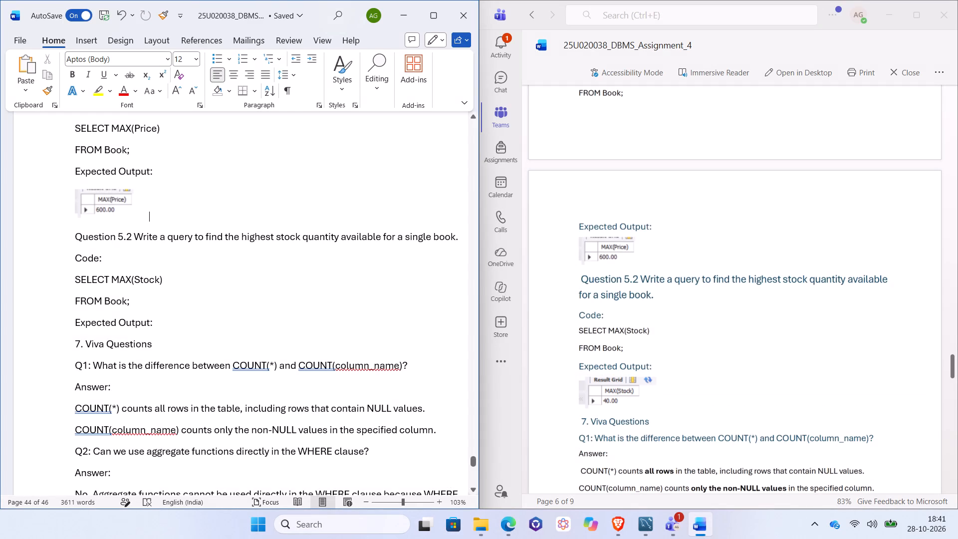
key("Return")
key("ctrl+v")
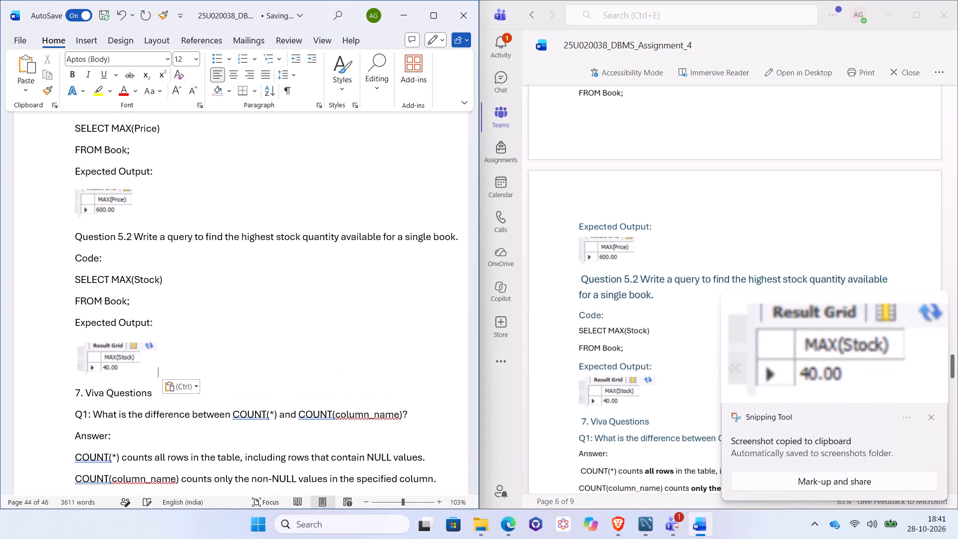
left_click(934, 416)
Add blank lines after the Q8 viva answer at the end of the compiled document until a new page starts.
scroll(795, 387, "down", 3)
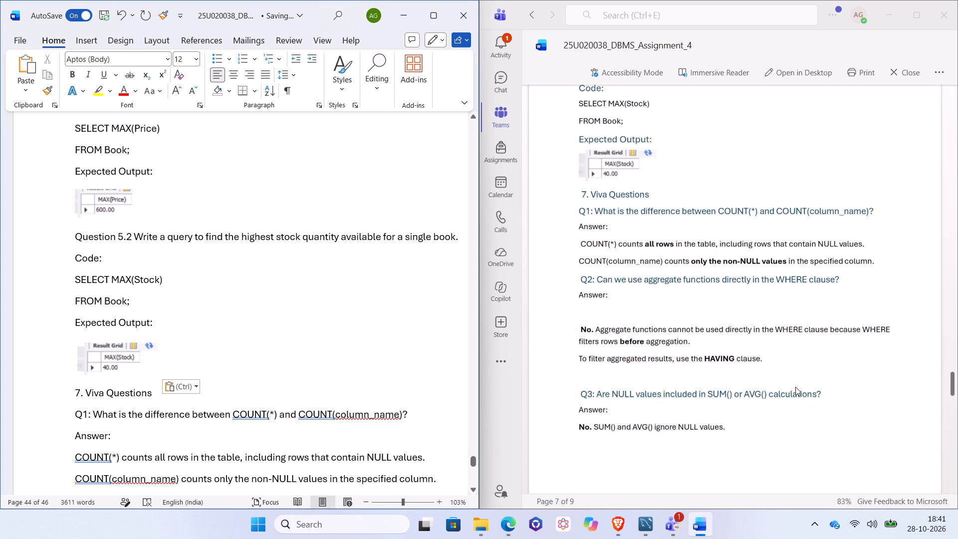
scroll(795, 387, "down", 4)
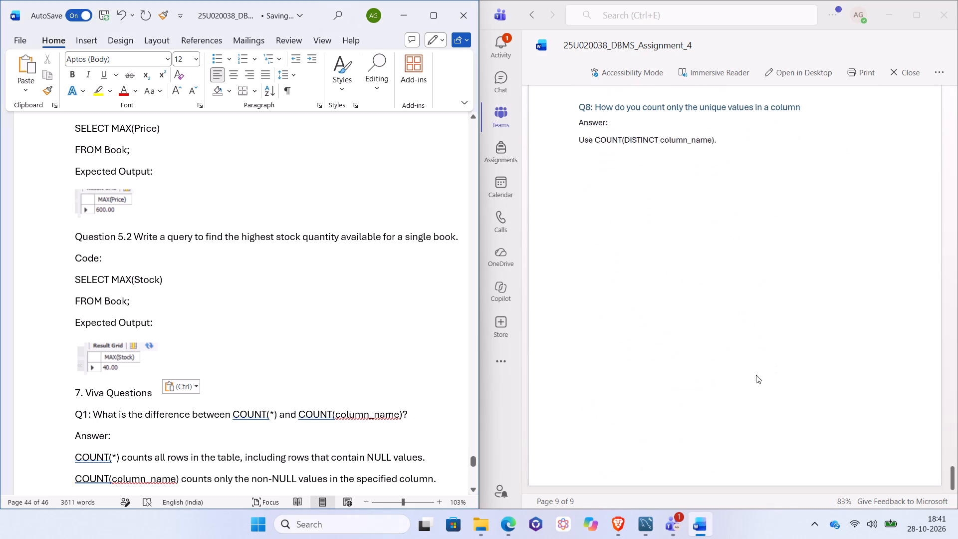
scroll(332, 335, "down", 5)
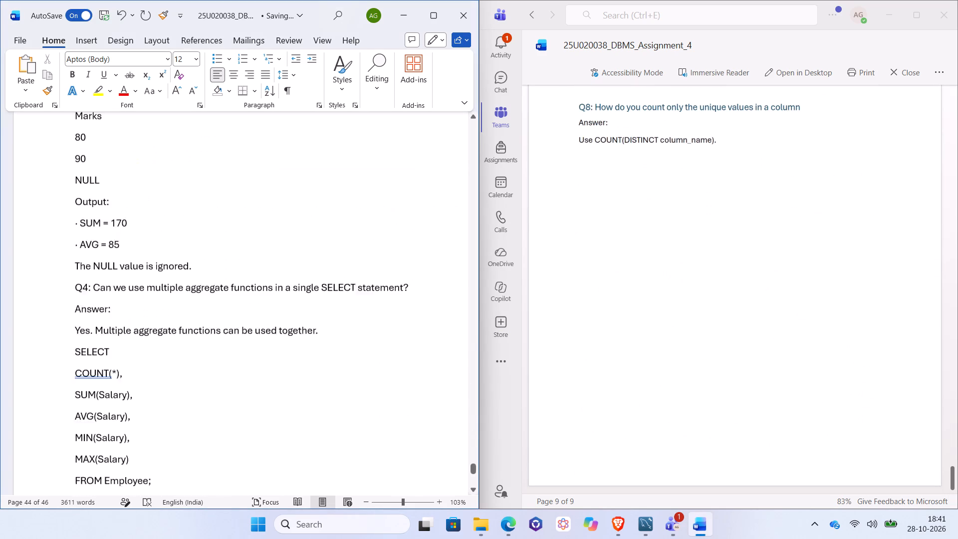
scroll(332, 335, "down", 3)
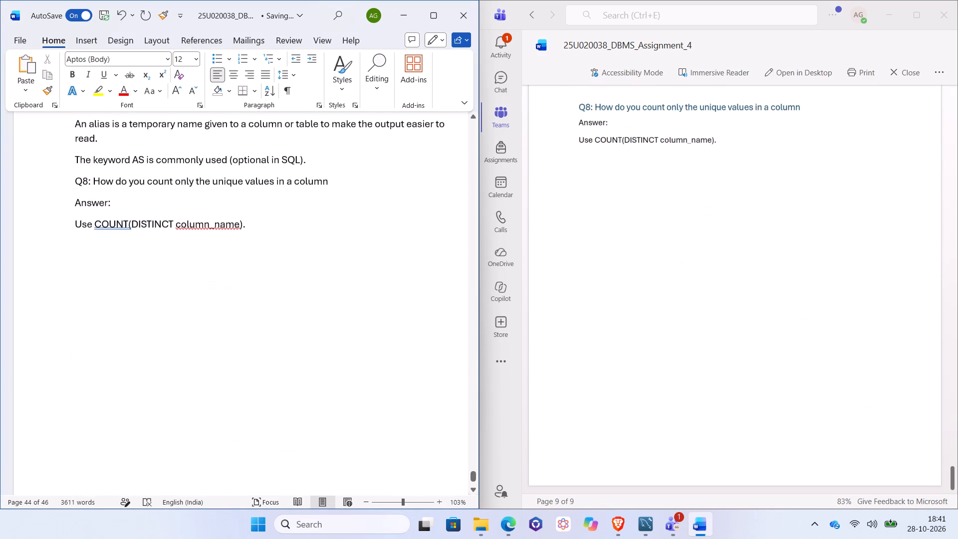
scroll(332, 335, "down", 2)
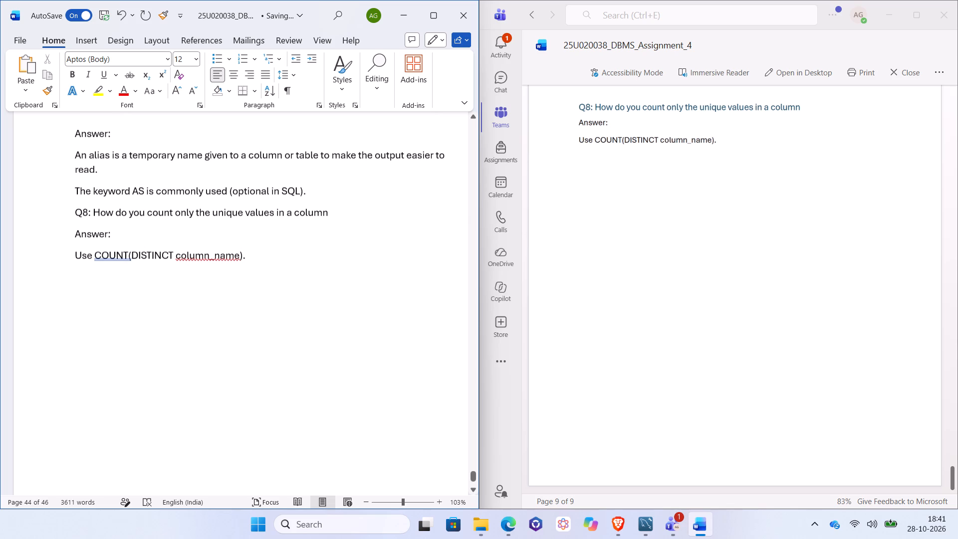
scroll(332, 335, "down", 3)
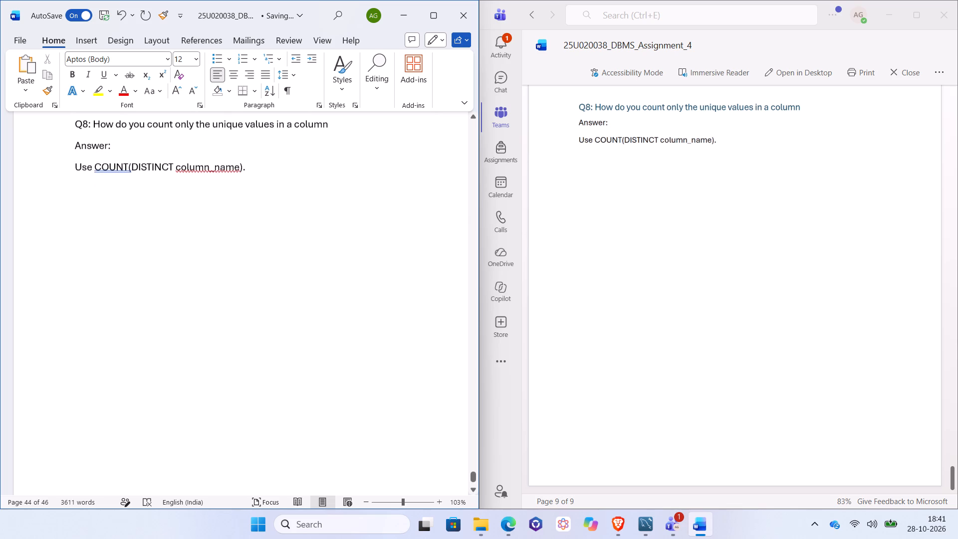
scroll(332, 335, "down", 3)
scroll(332, 335, "up", 2)
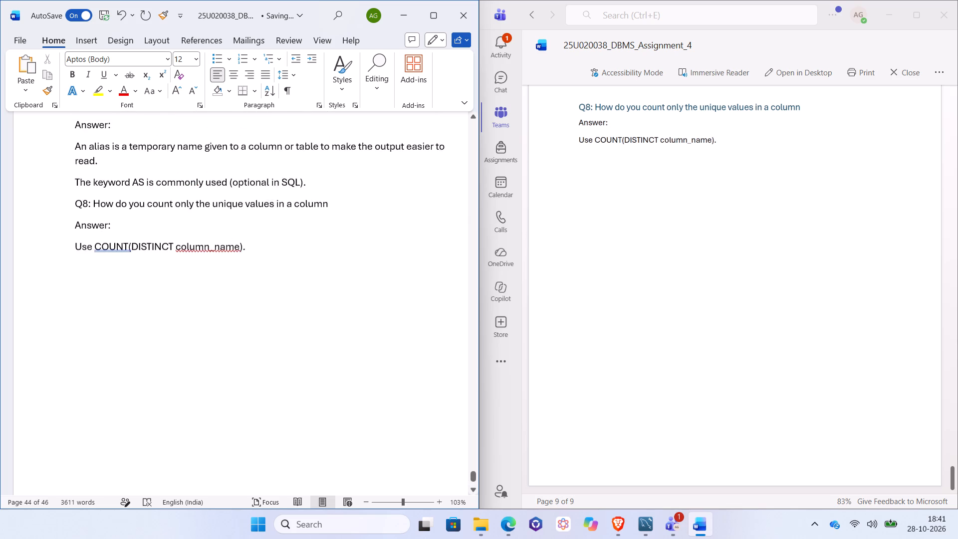
scroll(332, 335, "up", 1)
right_click(246, 276)
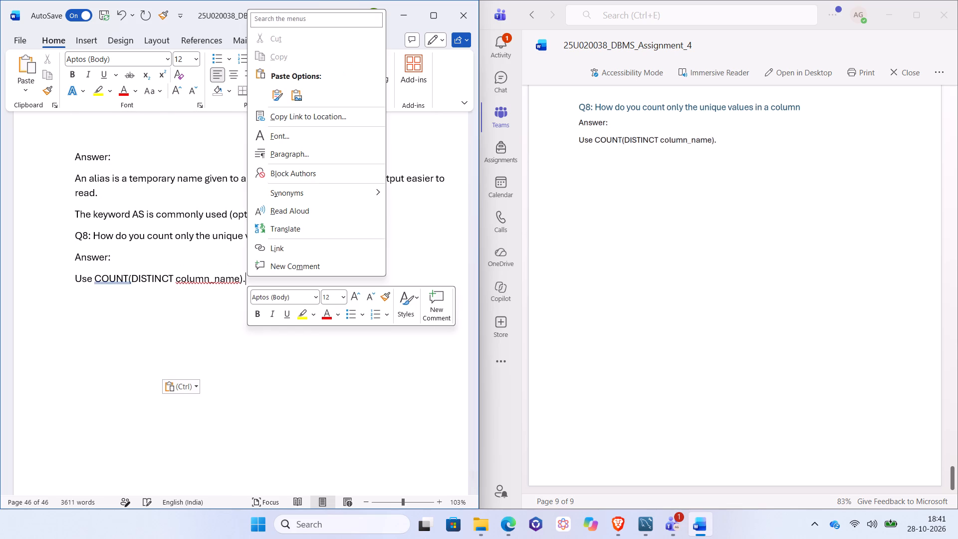
key("Return")
key("Return")
key("Return")
key("Return")
key("Return")
key("Return")
key("Return")
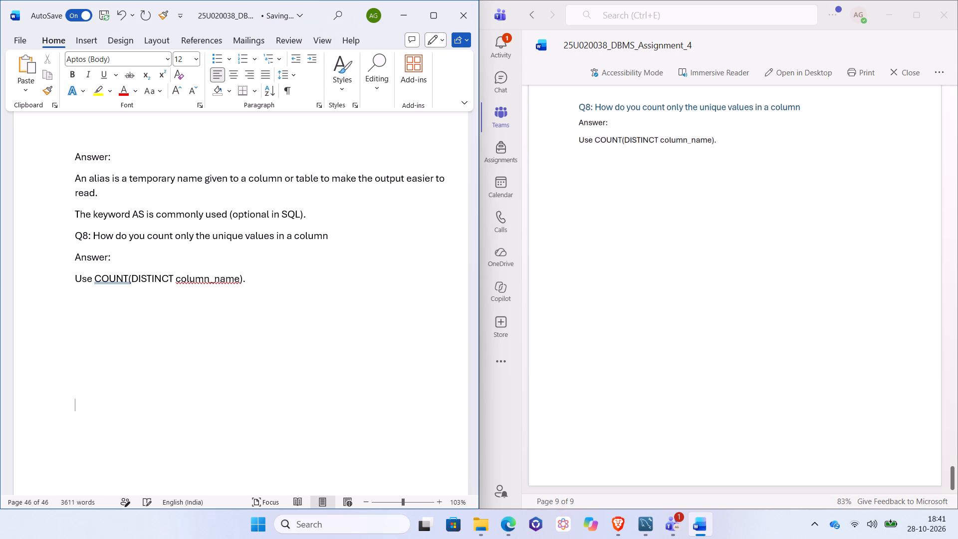
key("Return")
key("Return")
key("Return")
key("Return")
key("Return")
key("Return")
key("Return")
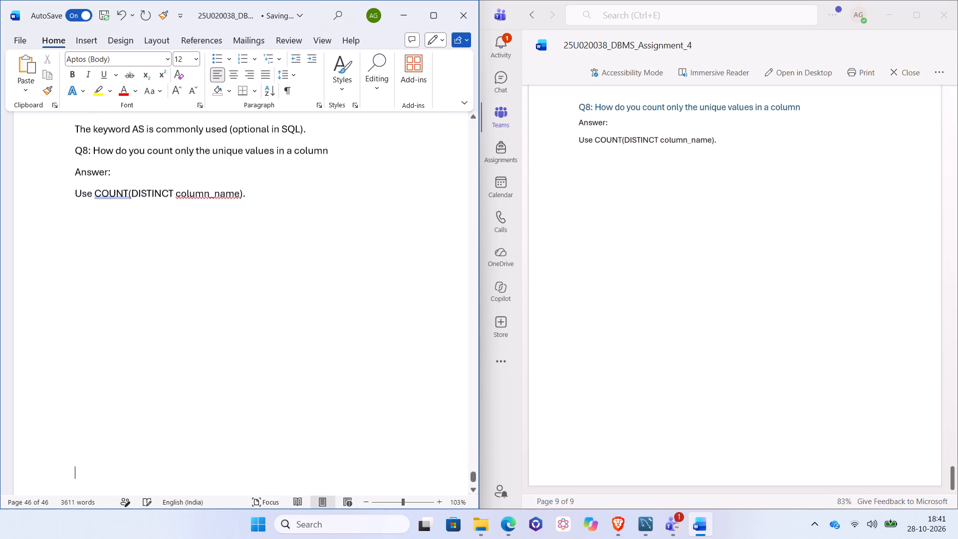
key("Return")
key("Return")
key("Return")
key("Return")
key("Return")
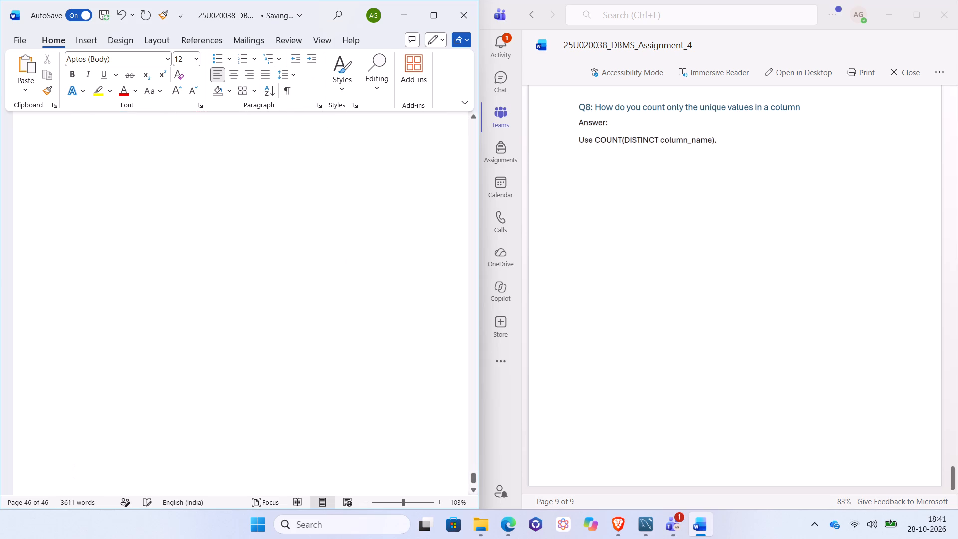
key("Return")
key("Return")
key("Return")
key("Return")
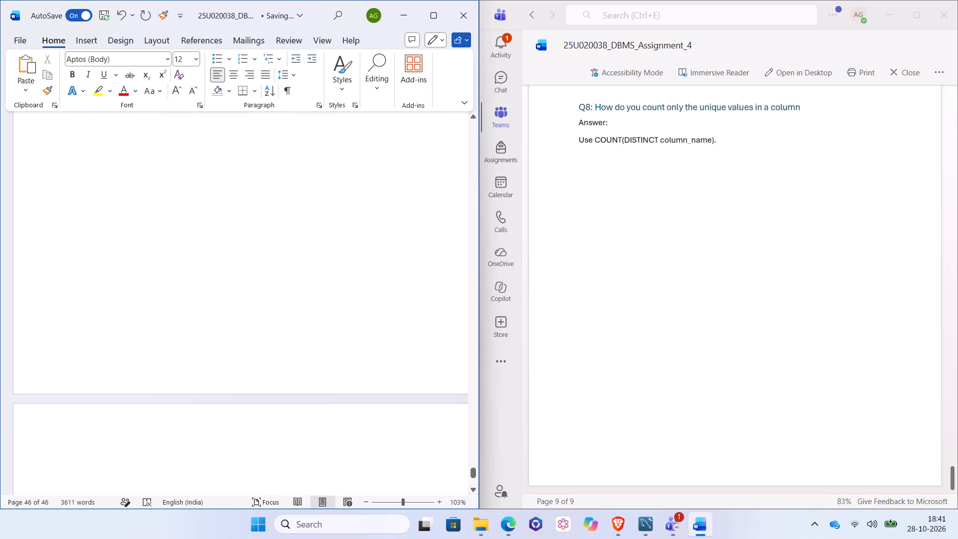
Enter the title "Assignment - 5" at the start of the new last page of the compiled document.
key("a")
type("ssi")
type("gnmnet")
key("BackSpace")
key("BackSpace")
key("BackSpace")
type("ent -")
key("space")
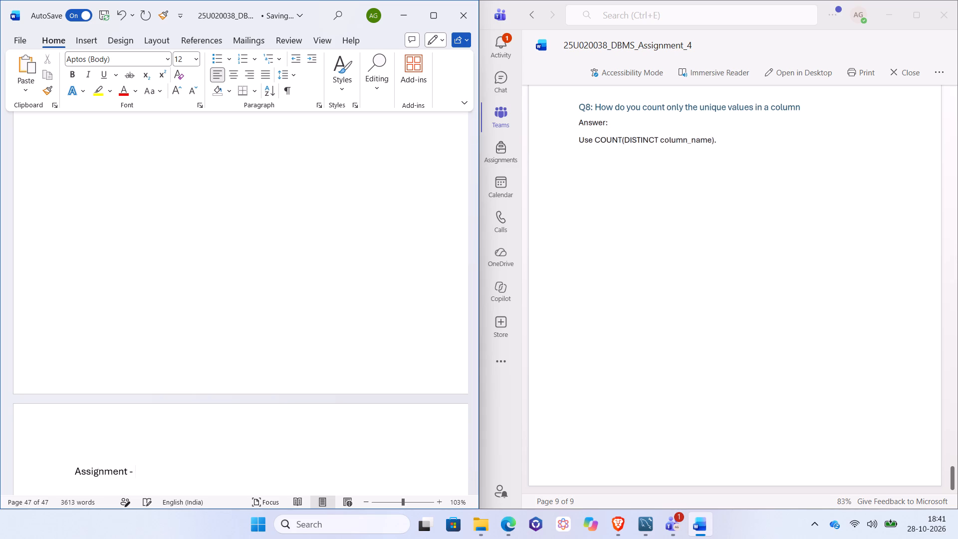
key("5")
Maximize the document window and apply the Heading 3 style to the "Assignment - 5" title.
left_click_drag(70, 472, 177, 472)
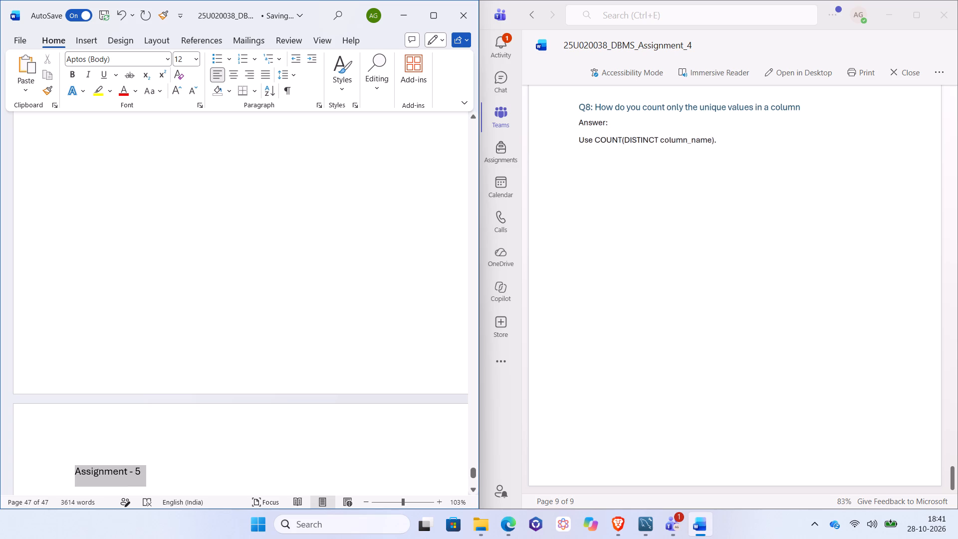
left_click_drag(177, 472, 177, 473)
left_click(428, 16)
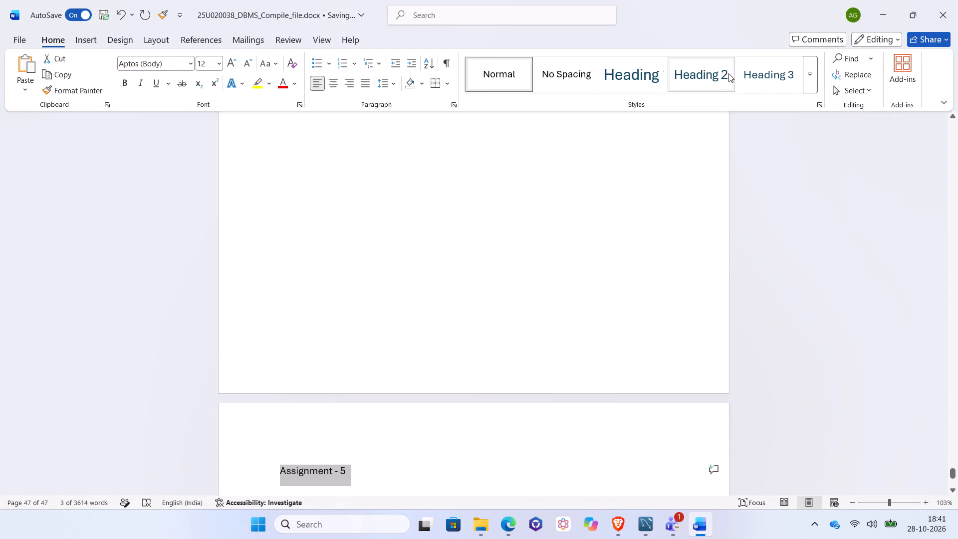
left_click(763, 72)
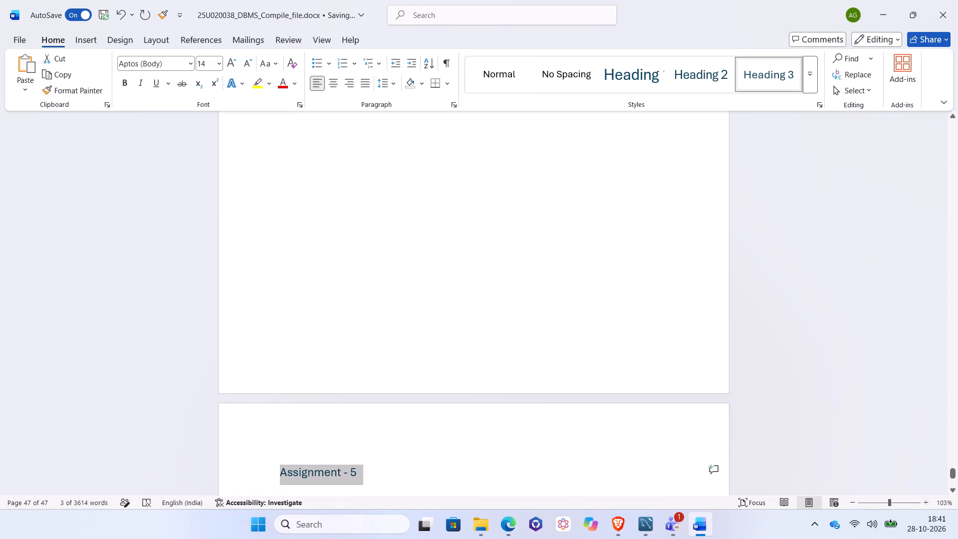
Start a new body-text line directly below the "Assignment - 5" heading.
scroll(412, 386, "up", 3)
scroll(412, 386, "down", 1)
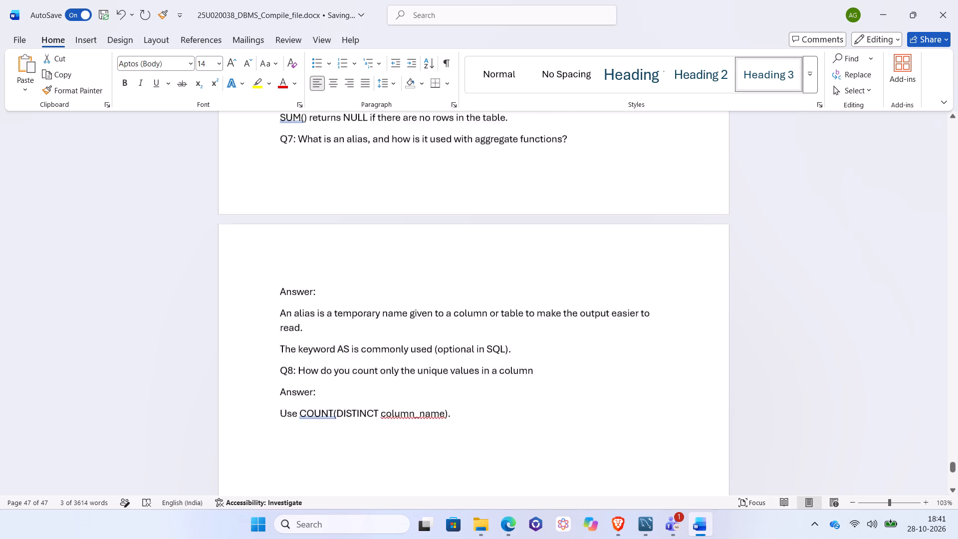
scroll(412, 386, "down", 2)
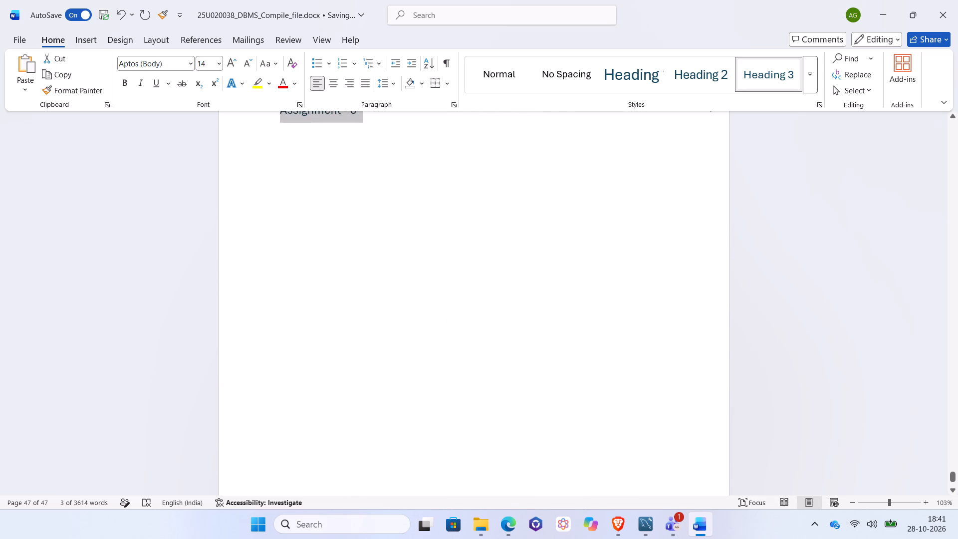
scroll(412, 386, "up", 1)
left_click(377, 254)
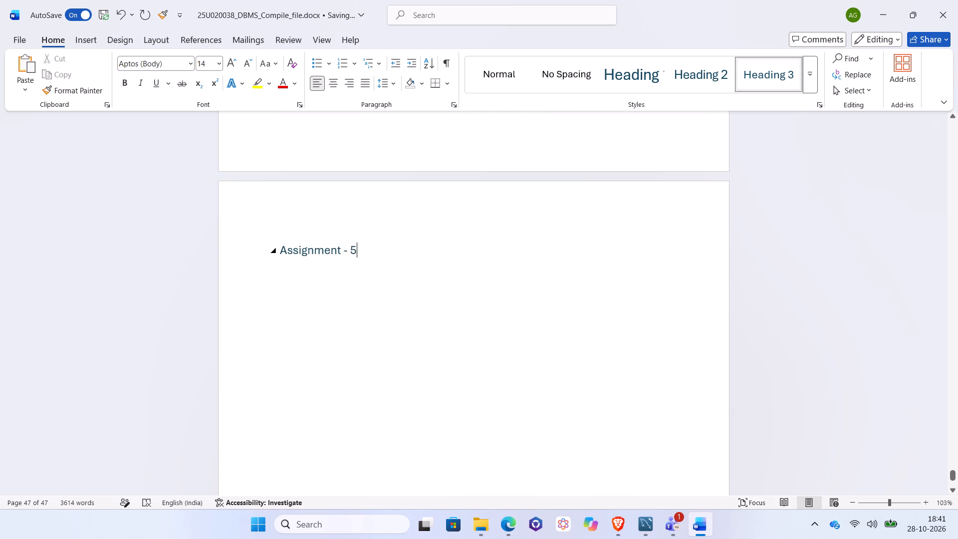
left_click(377, 254)
key("Return")
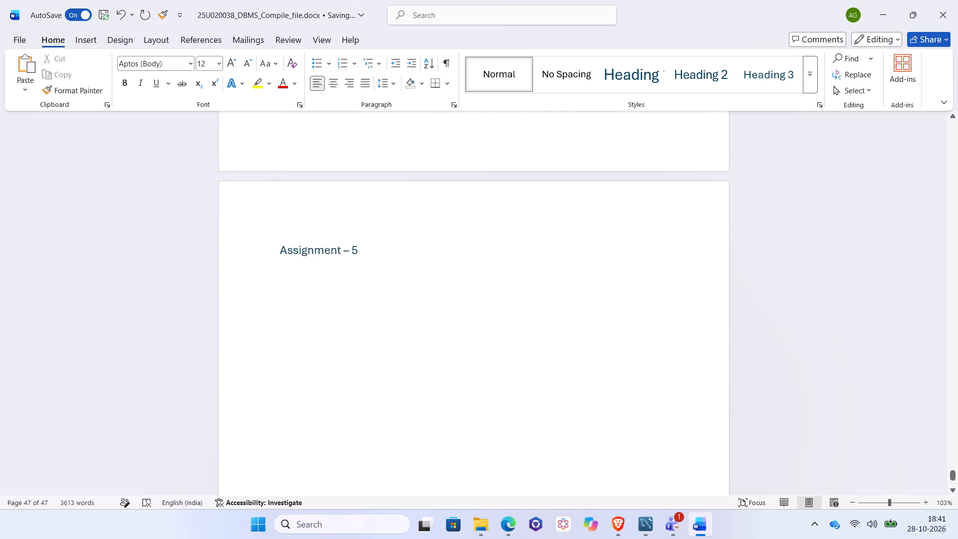
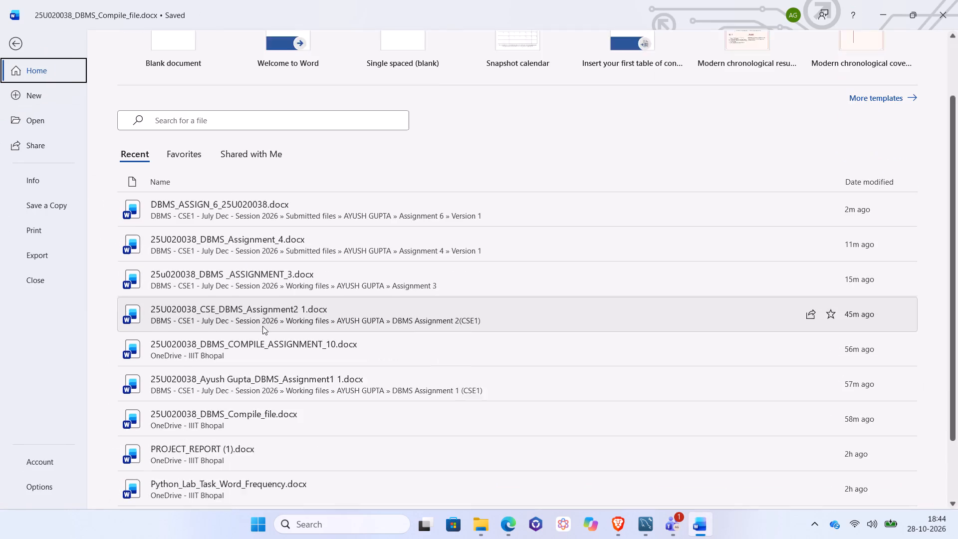
Open the DBMS_ASSIGN_6 document from the recent files and find where its content begins after the cover page.
scroll(262, 326, "down", 2)
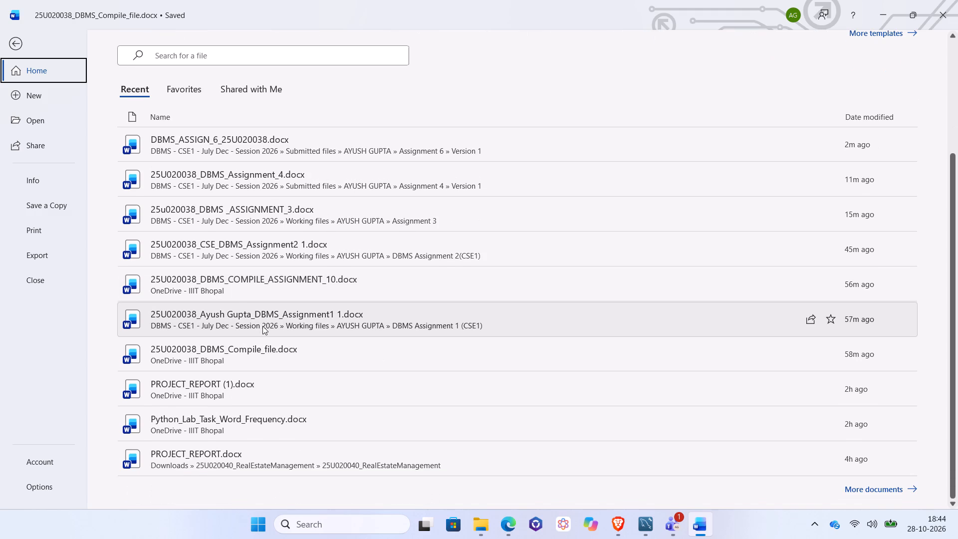
scroll(262, 326, "up", 1)
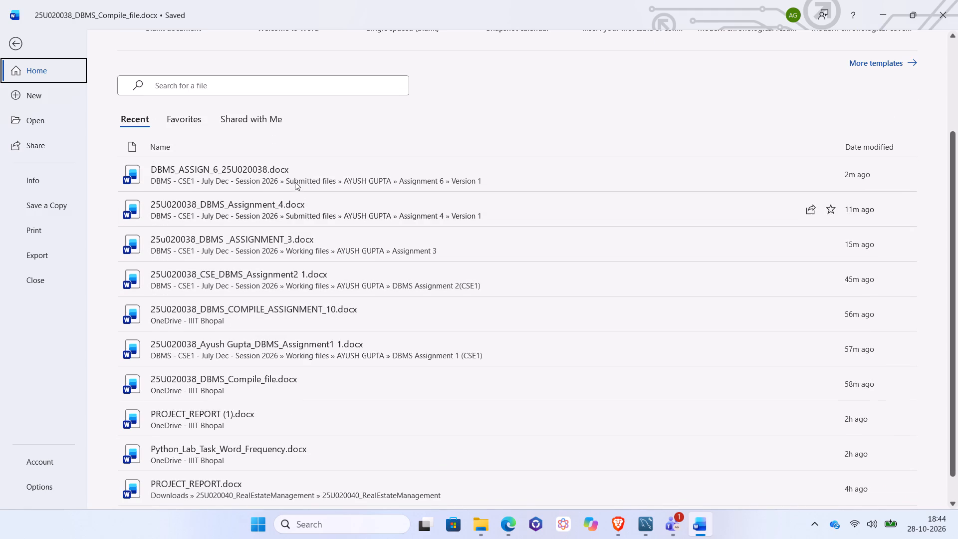
left_click(297, 178)
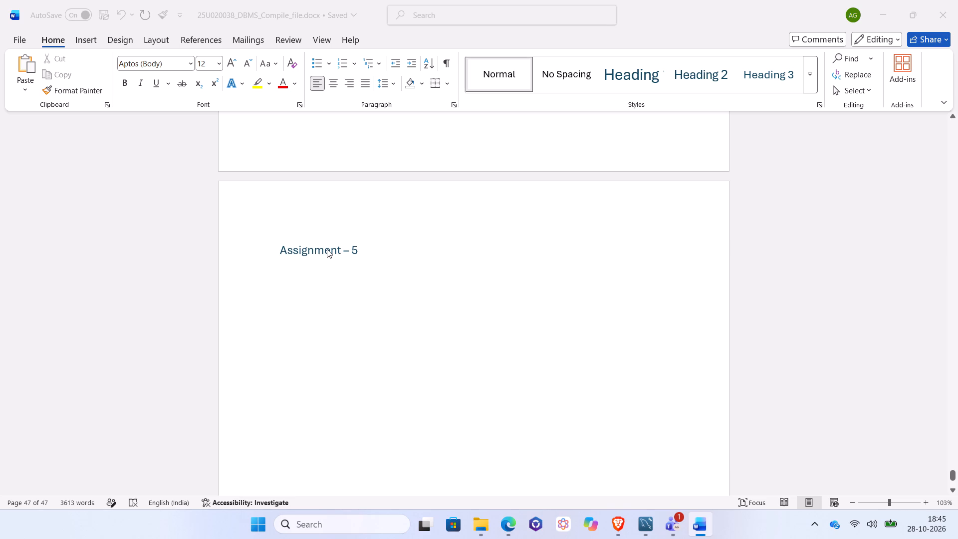
scroll(327, 249, "up", 2)
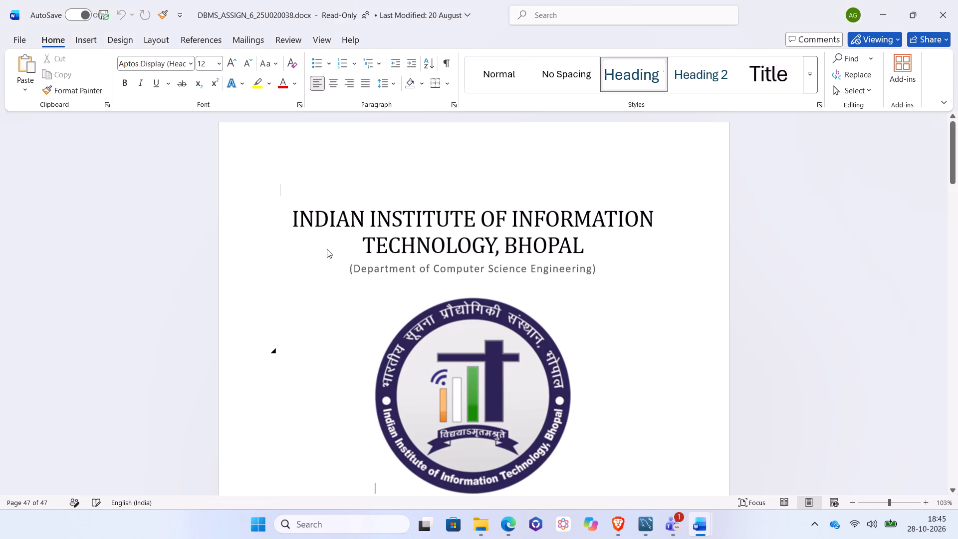
scroll(327, 249, "up", 2)
scroll(327, 249, "down", 4)
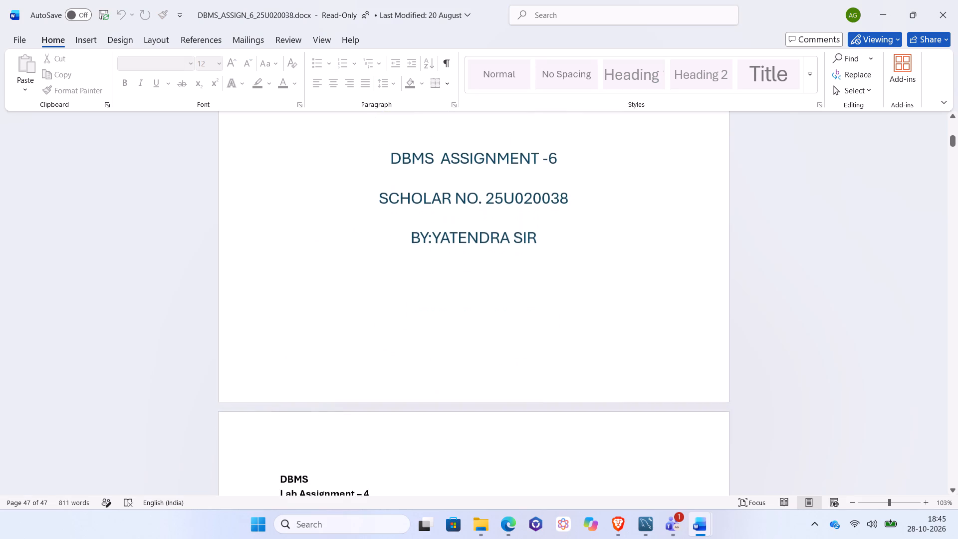
scroll(327, 249, "down", 1)
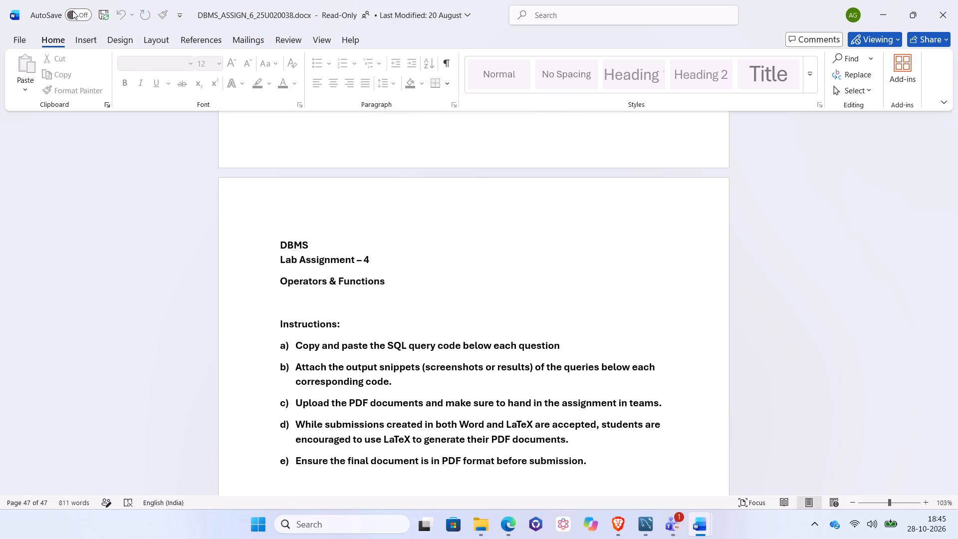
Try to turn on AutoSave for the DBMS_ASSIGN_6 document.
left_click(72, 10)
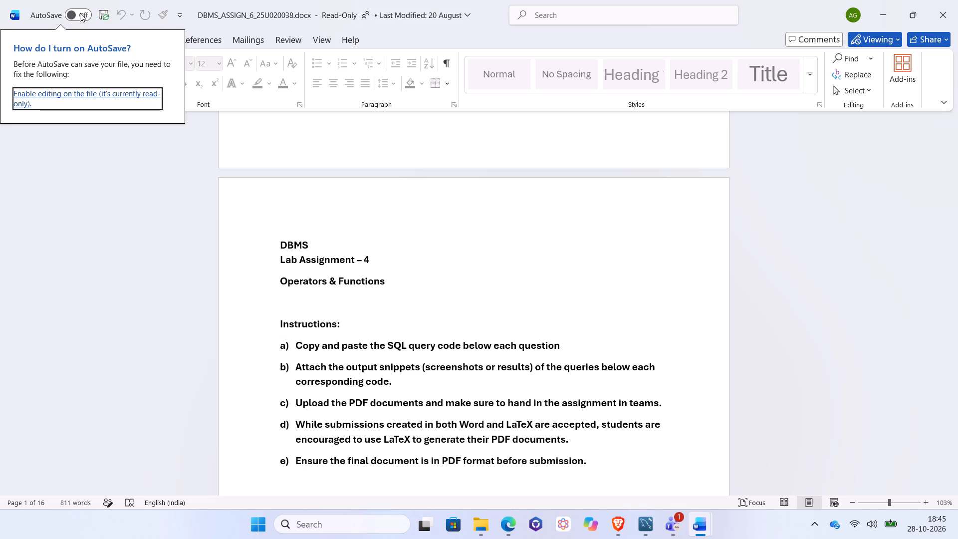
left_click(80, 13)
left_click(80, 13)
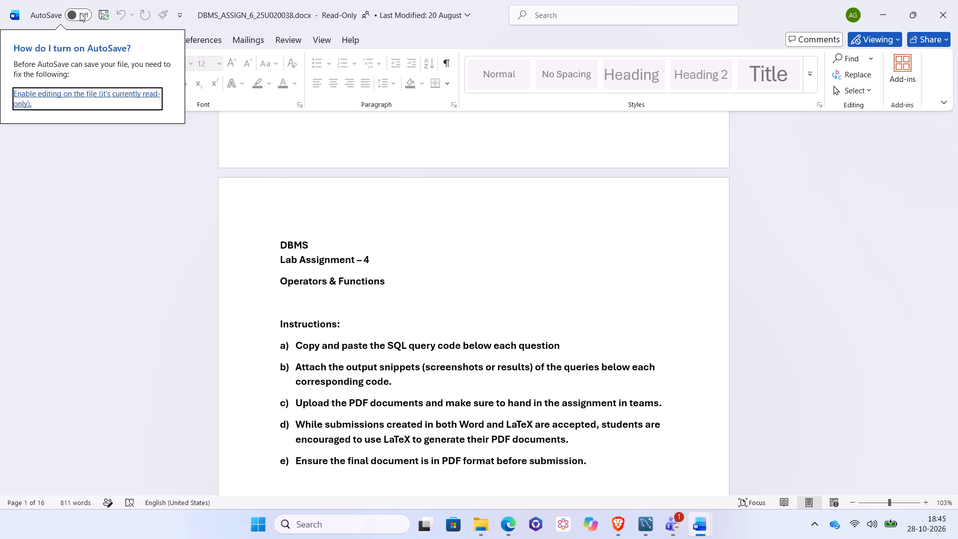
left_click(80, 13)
Copy everything from the "DBMS Lab Assignment – 4" heading after the cover page to the end of the DBMS_ASSIGN_6 document.
left_click_drag(280, 241, 355, 538)
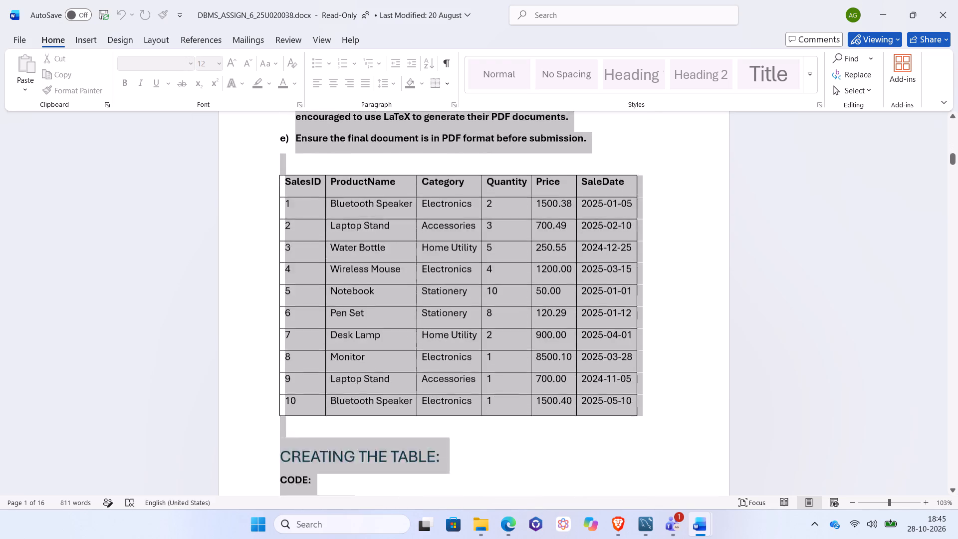
left_click_drag(355, 538, 356, 538)
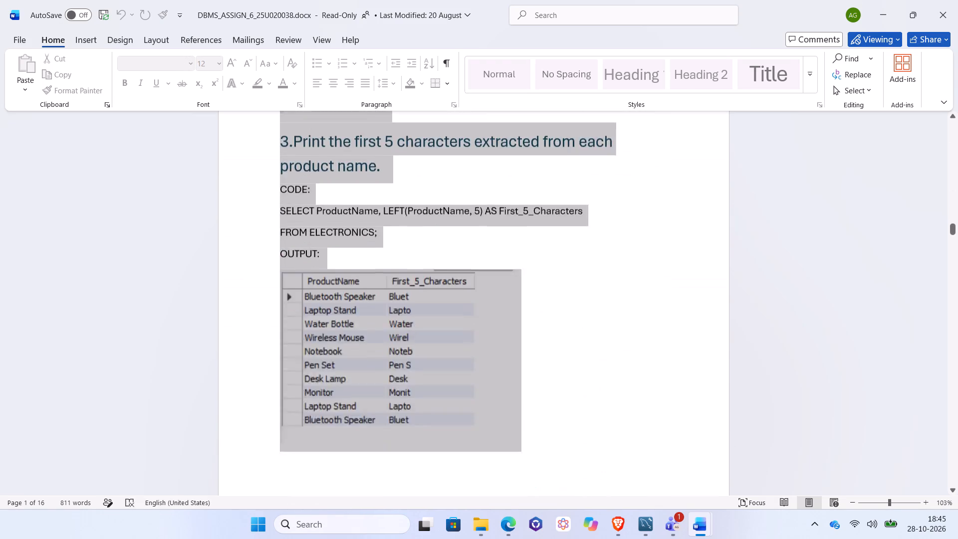
left_click_drag(356, 538, 356, 538)
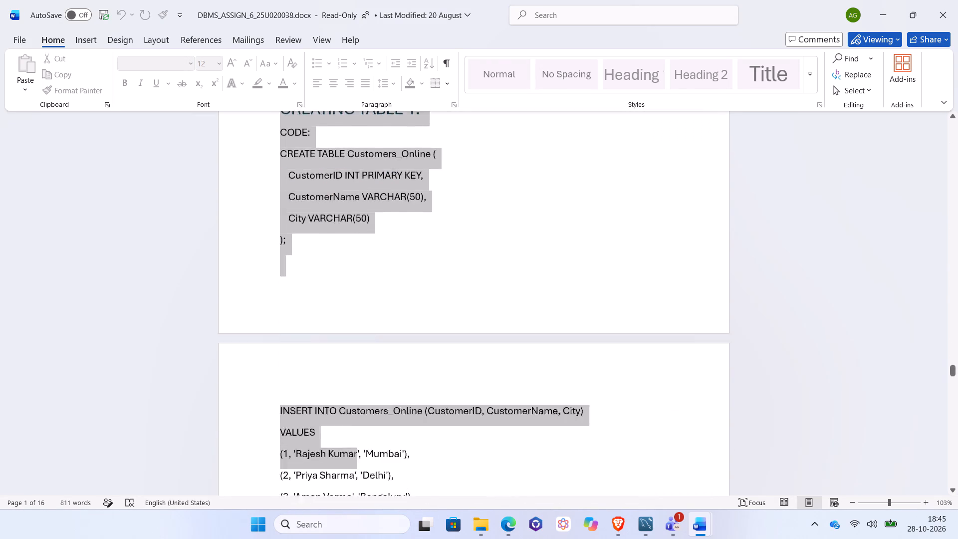
left_click_drag(356, 538, 357, 538)
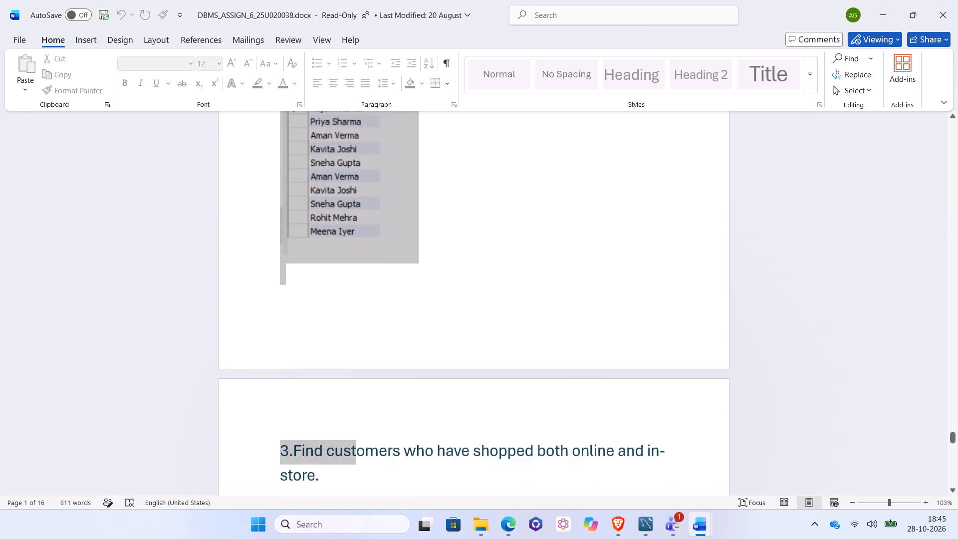
left_click_drag(357, 538, 352, 538)
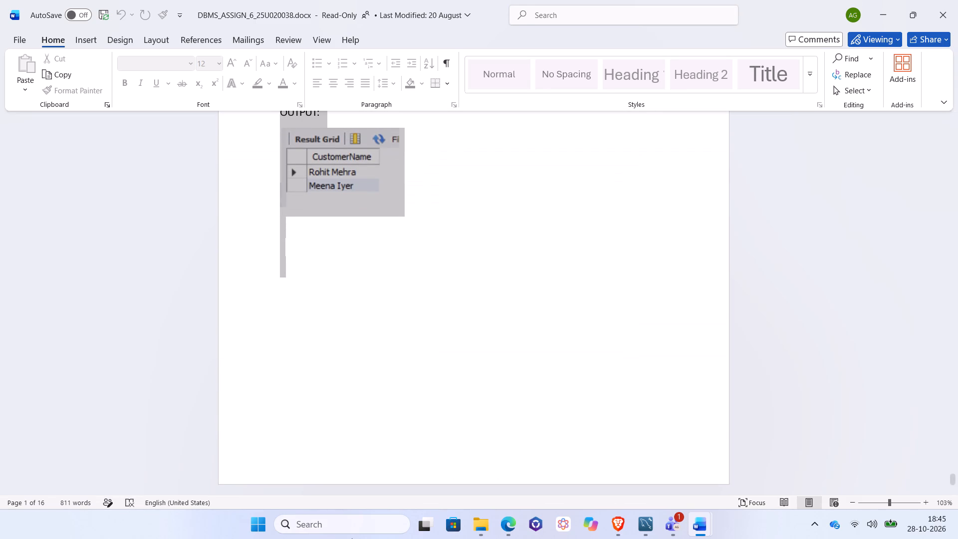
left_click(352, 538, "ctrl")
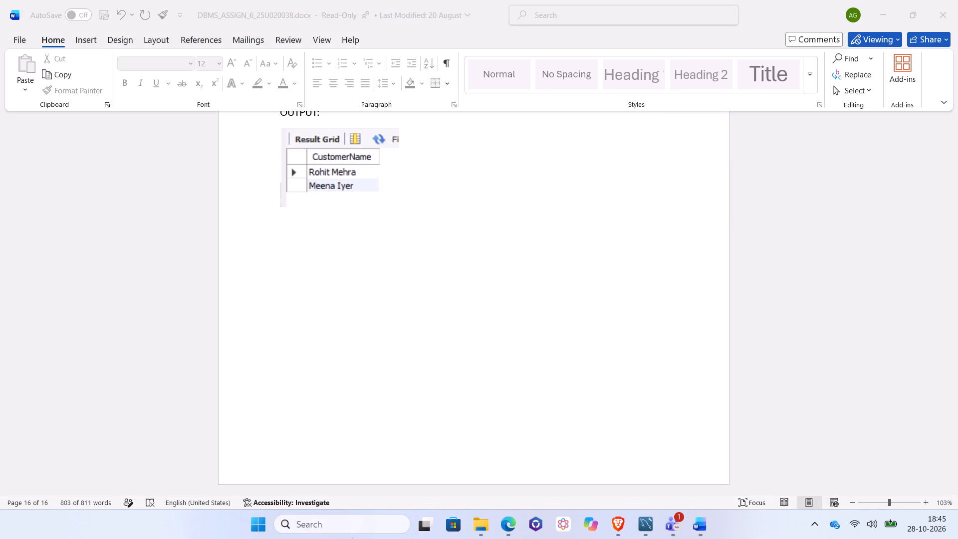
key("ctrl+c")
left_click(367, 301)
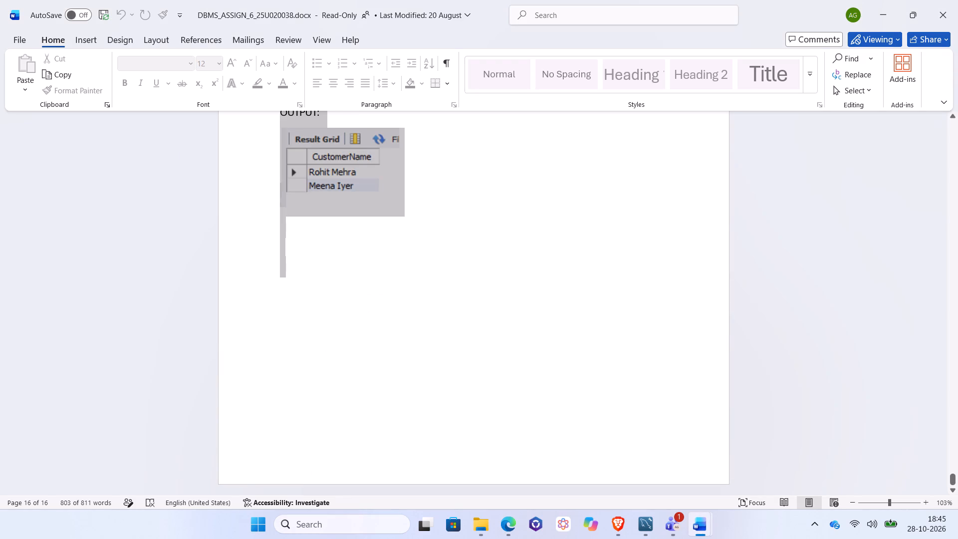
key("ctrl+c")
Switch to the compiled document and paste the copied assignment content below the "Assignment – 5" heading.
left_click(616, 475)
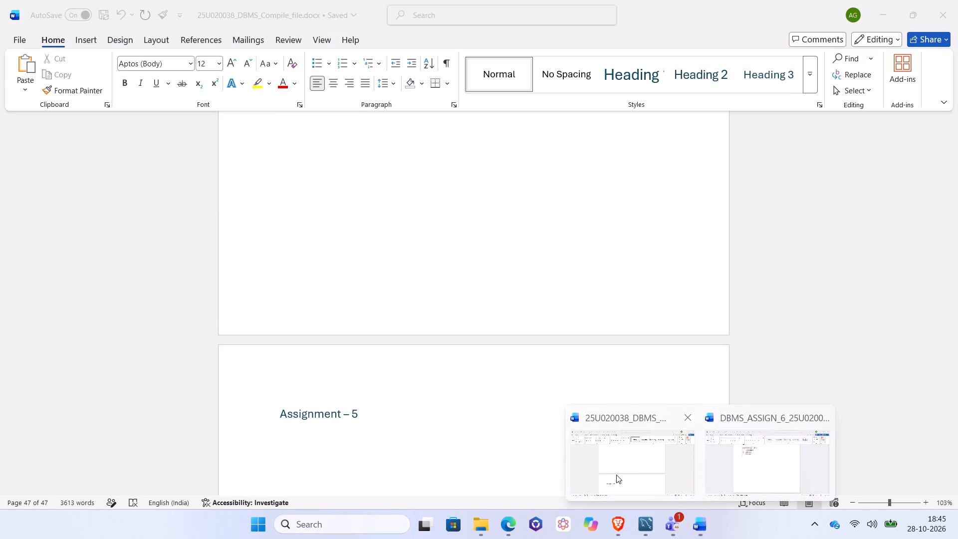
key("ctrl+v")
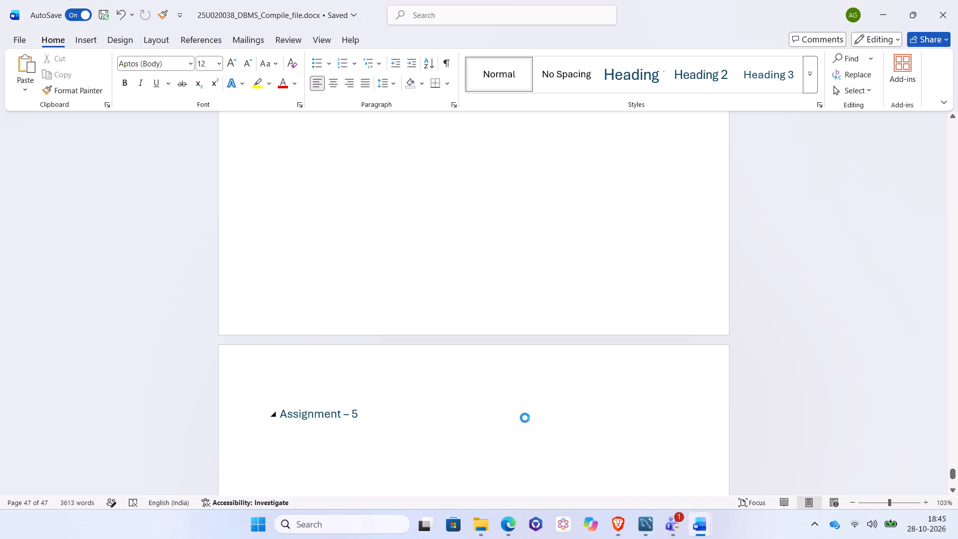
Review the pasted content in the compiled document, from the "Assignment – 5" heading to the last query output.
scroll(525, 418, "up", 11)
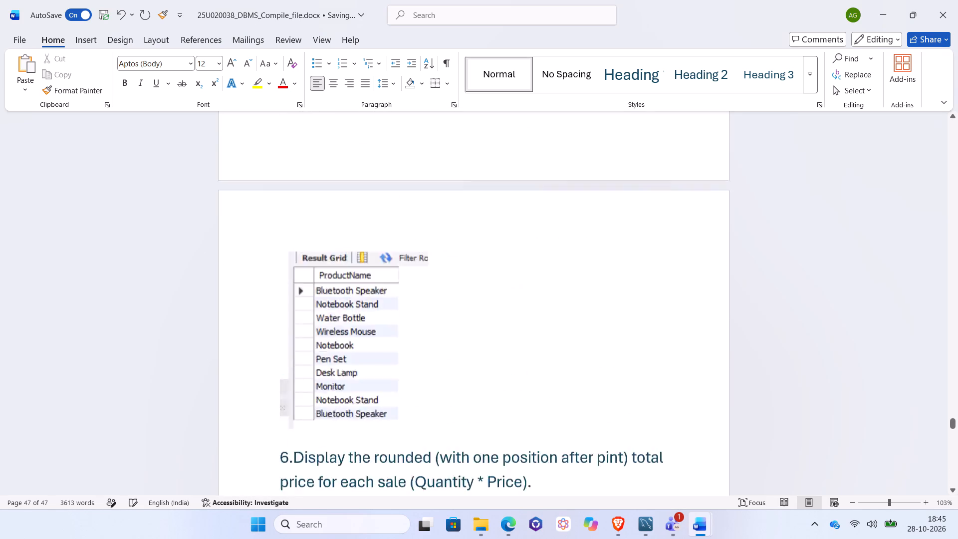
scroll(525, 418, "up", 7)
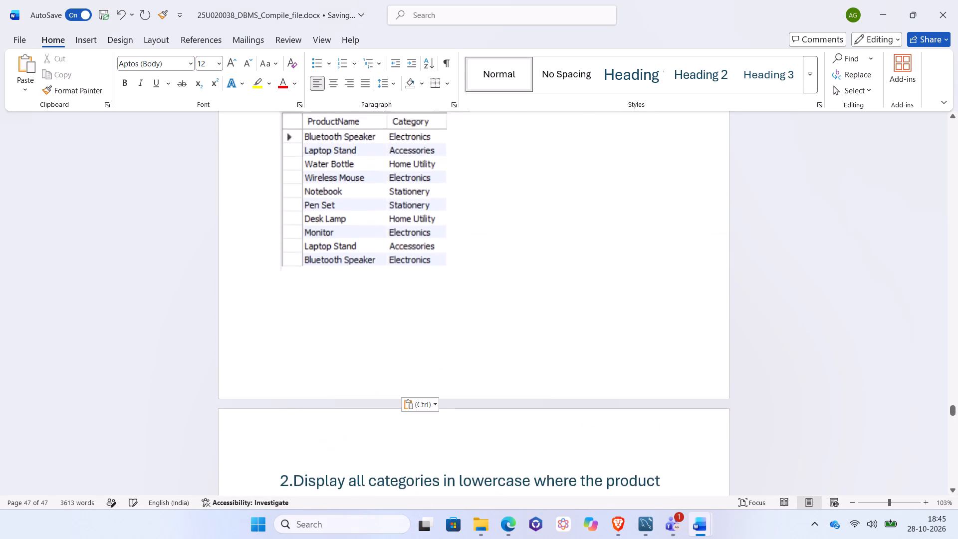
scroll(525, 418, "up", 4)
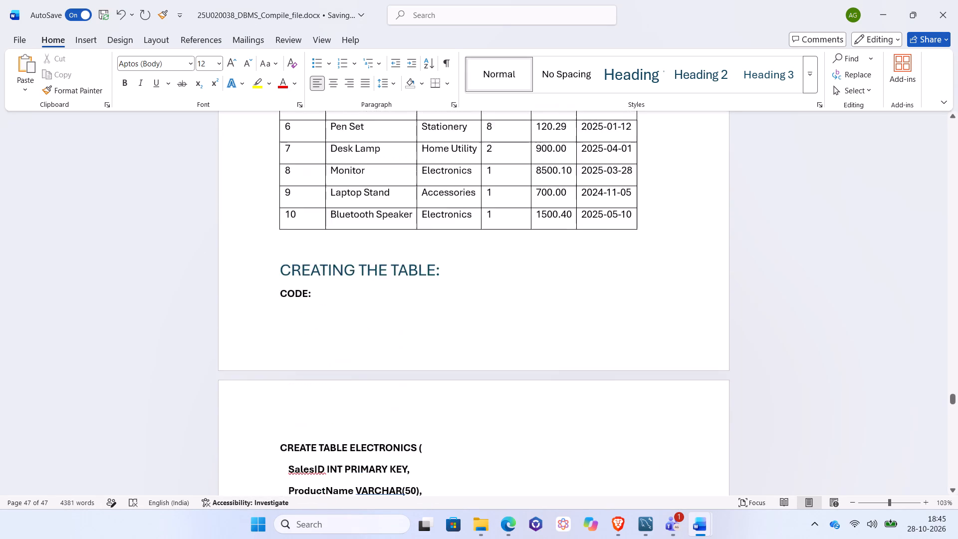
scroll(525, 418, "up", 4)
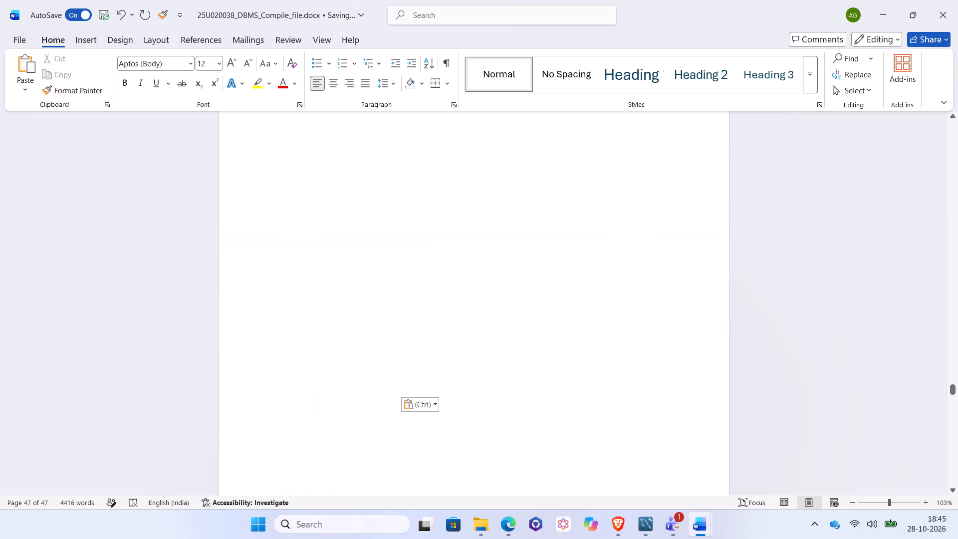
scroll(525, 418, "up", 1)
scroll(525, 418, "down", 7)
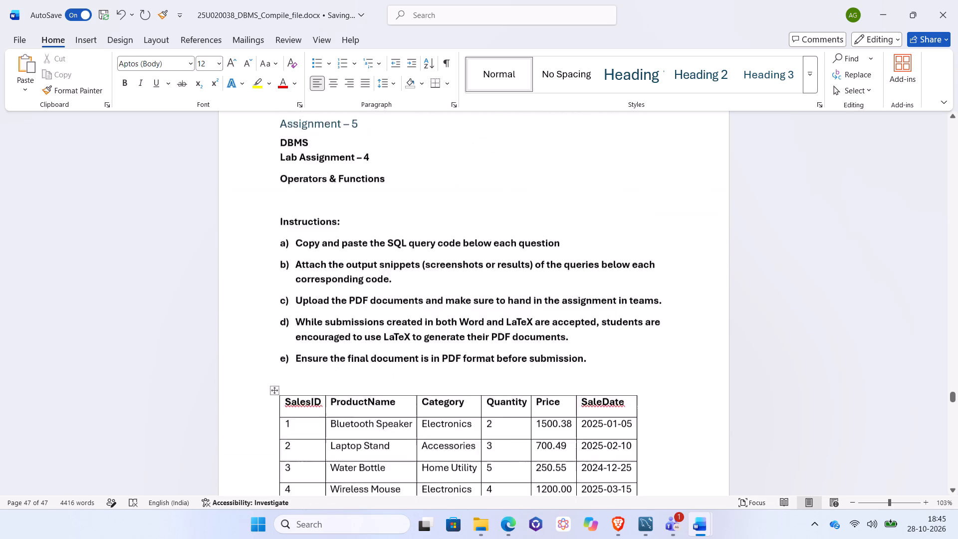
scroll(525, 418, "down", 10)
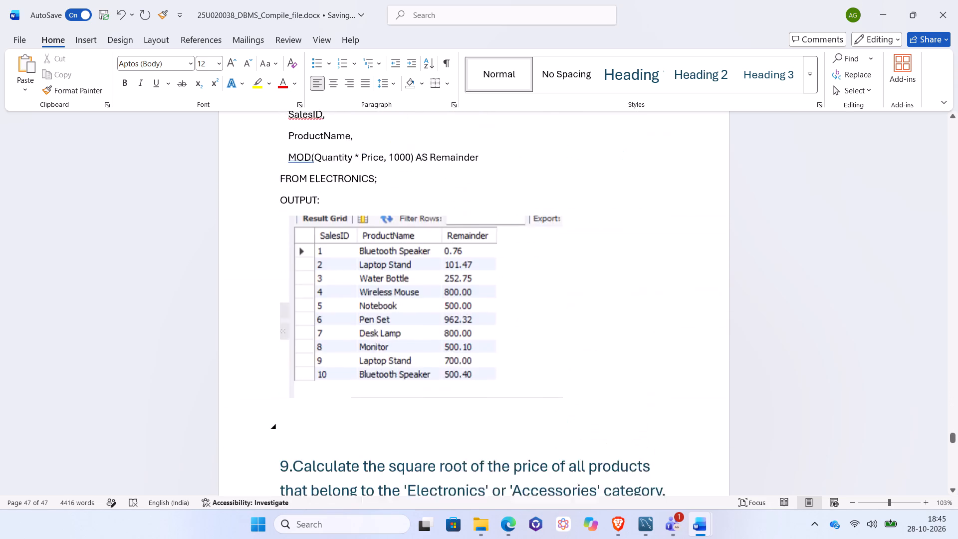
scroll(525, 418, "down", 10)
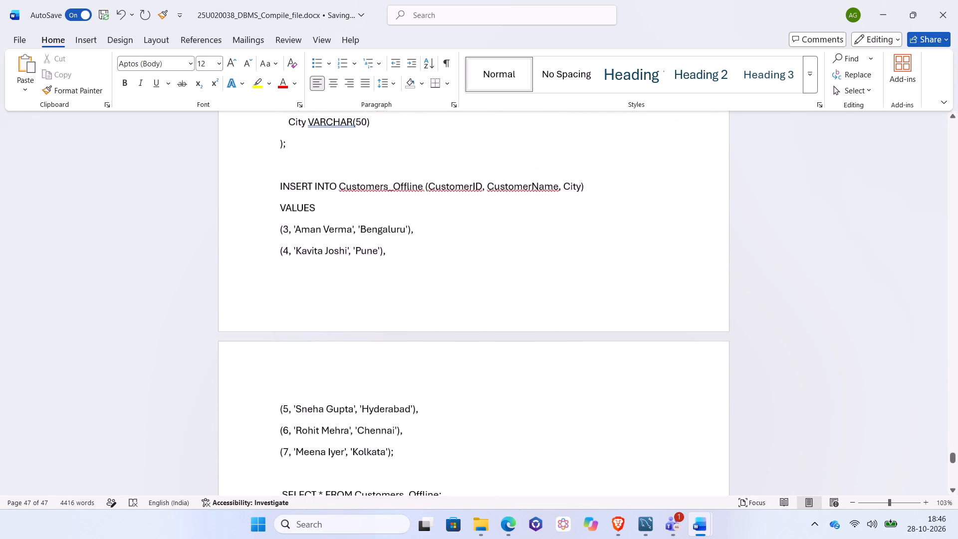
scroll(525, 418, "down", 9)
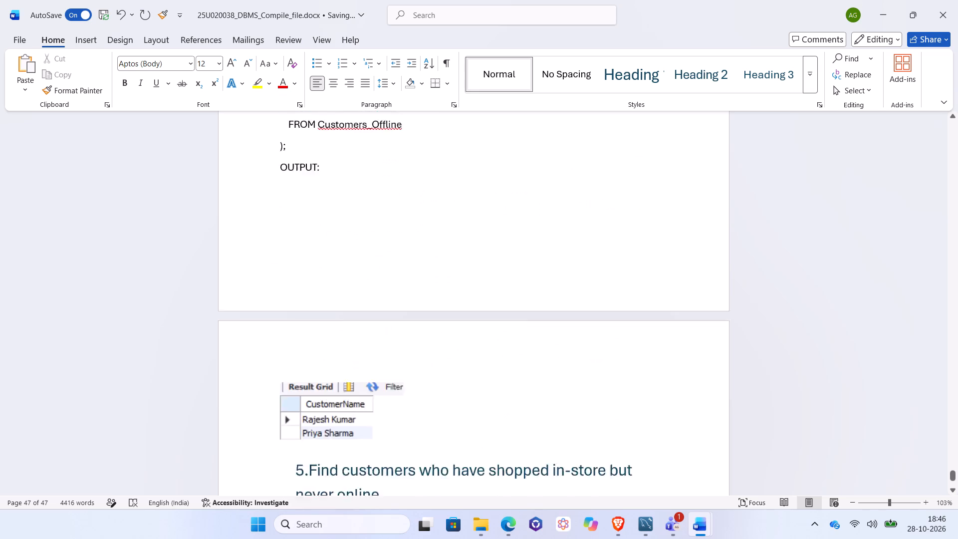
scroll(525, 418, "down", 6)
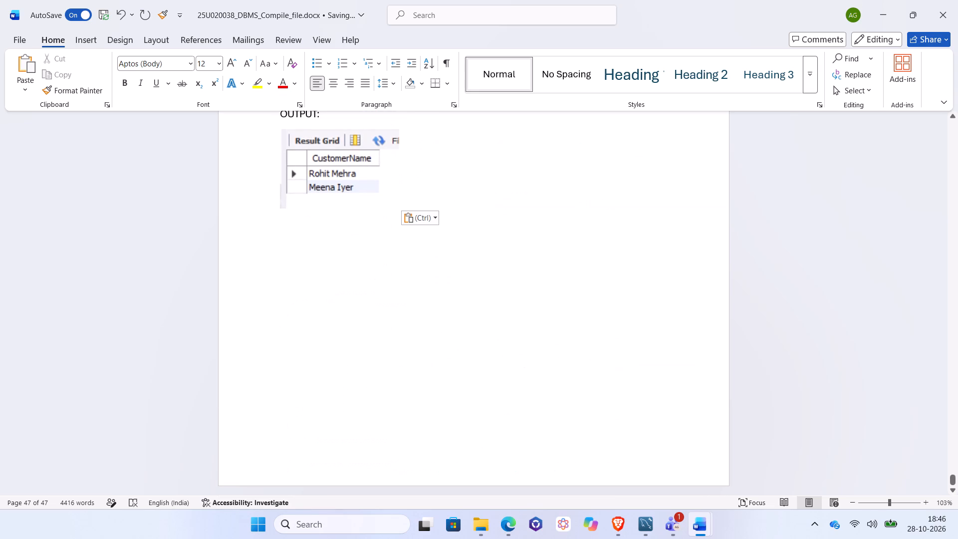
Add blank lines after the last query output at the end of the compiled document until a new page starts.
key("Return")
key("Return")
key("Return")
key("Return")
key("Return")
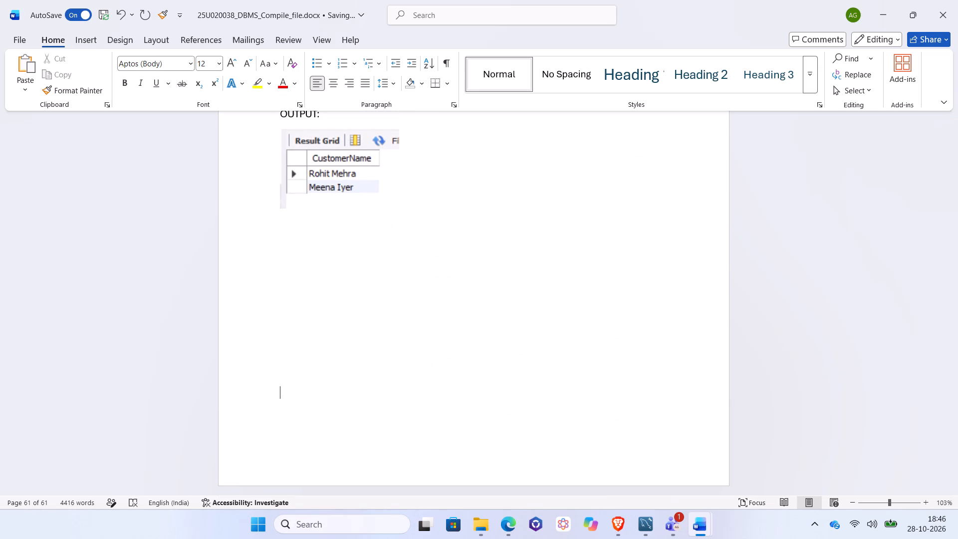
key("Return")
key("Return")
key("Return")
key("Up")
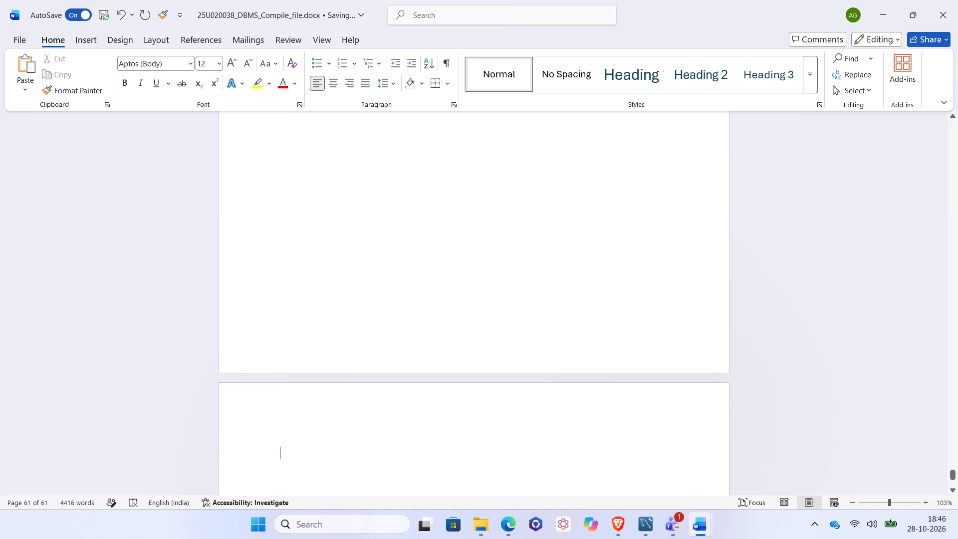
key("Up")
key("Down")
Enter the heading text "Assignment - 7" on the new last page of the compiled document.
key("s")
key("BackSpace")
key("space")
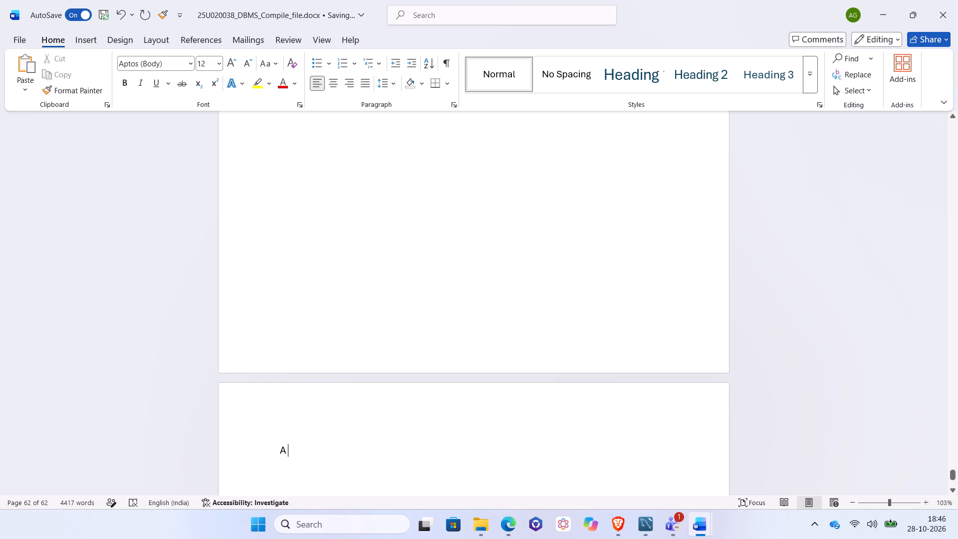
key("BackSpace")
type("ssu")
key("equal")
key("BackSpace")
key("BackSpace")
key("i")
type("gnmne")
key("BackSpace")
key("BackSpace")
key("e")
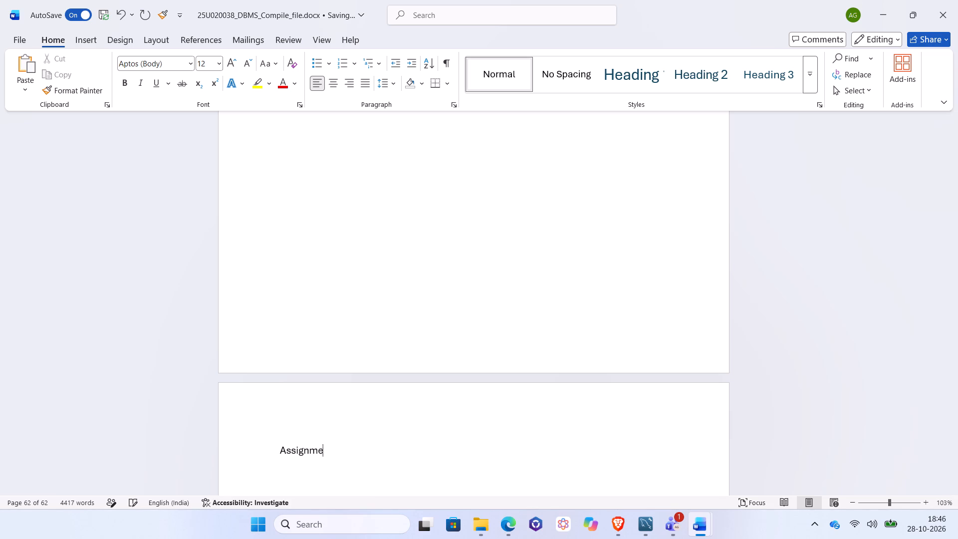
type("nt")
key("space")
type("-")
key("space")
key("7")
Apply the Heading 3 style to the "Assignment - 7" line.
left_click_drag(278, 449, 386, 462)
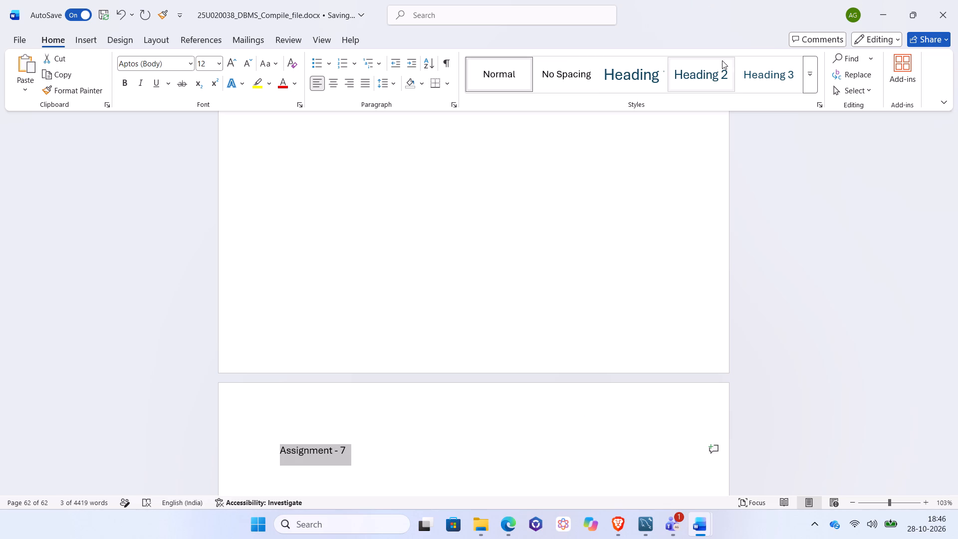
left_click(774, 80)
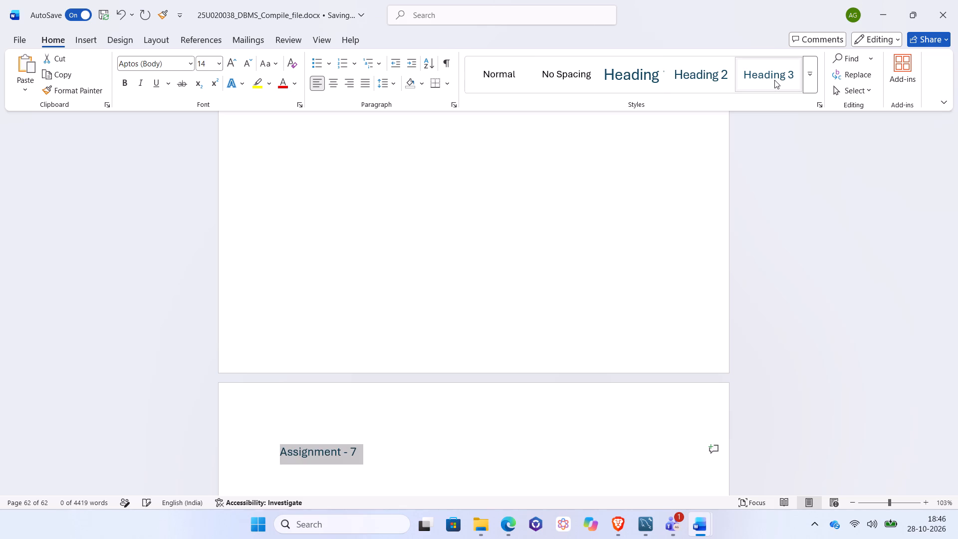
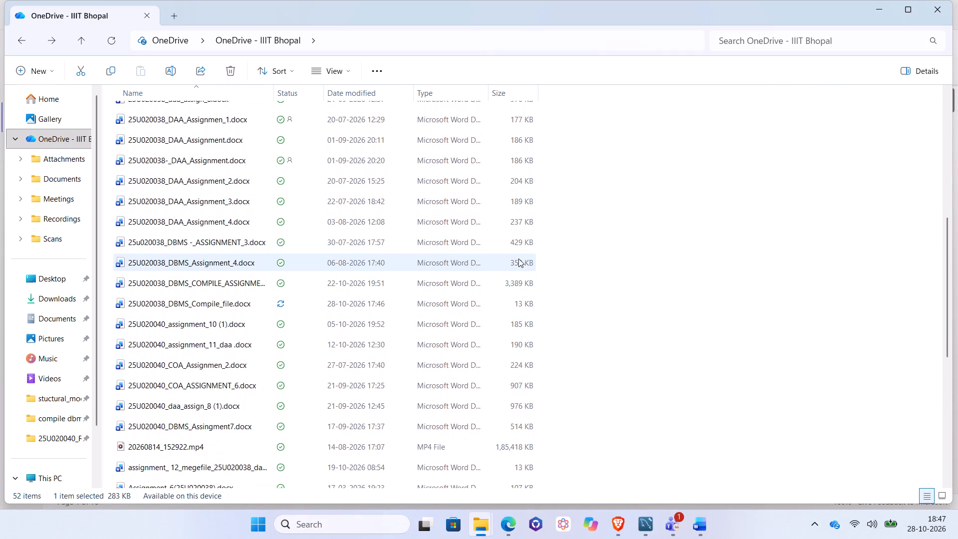
Open the Word document whose name starts with "DBMS_Assignment_7" from the OneDrive folder.
scroll(518, 259, "down", 1)
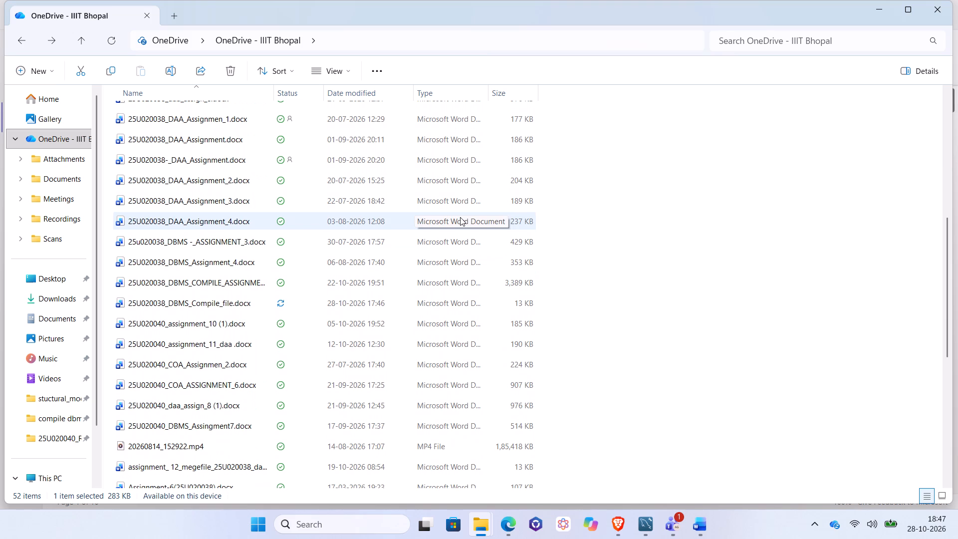
scroll(460, 246, "down", 2)
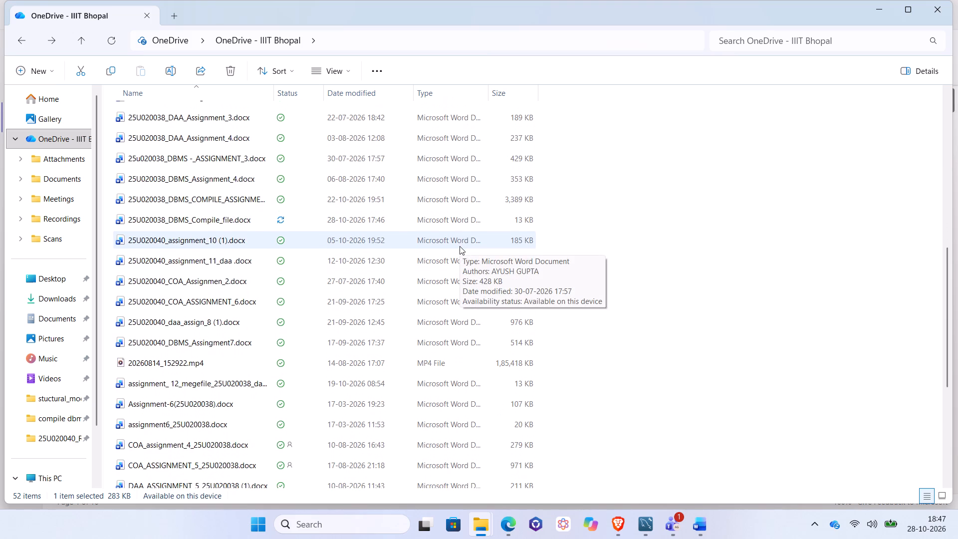
scroll(460, 246, "down", 3)
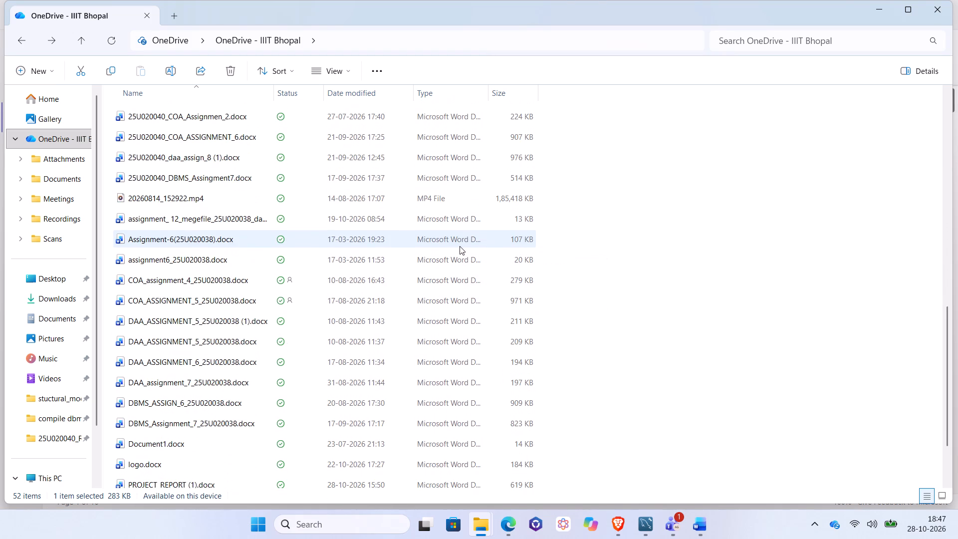
left_click(362, 422)
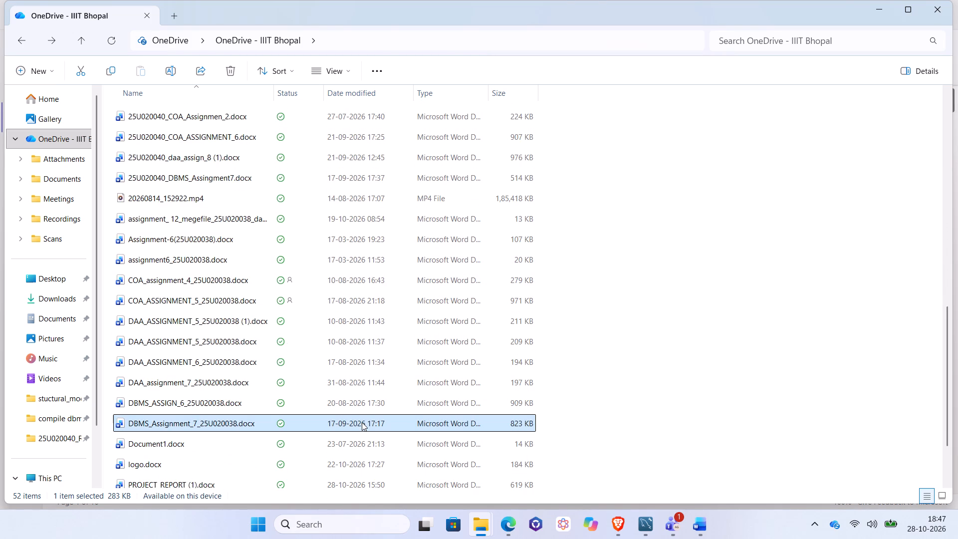
double_click(362, 422)
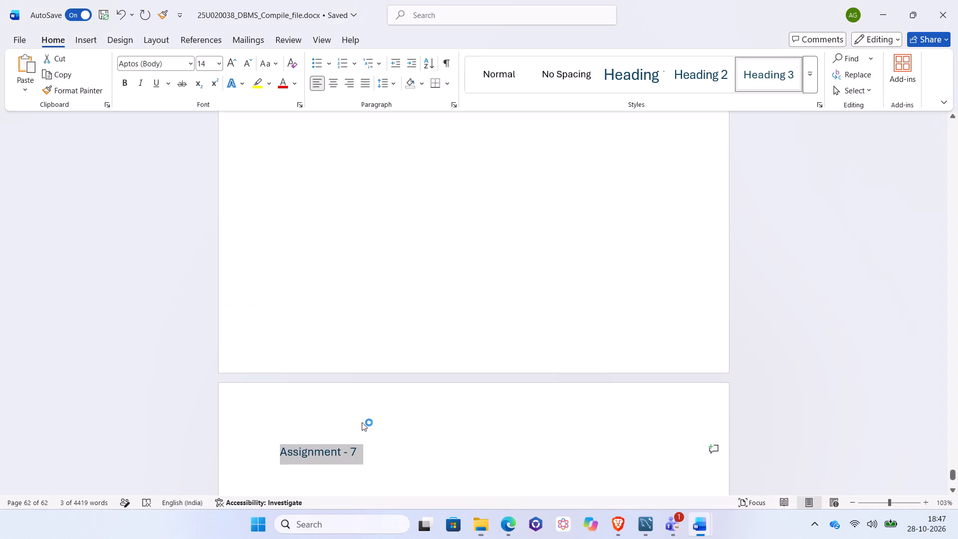
Copy everything from the "CREATE THE TABLES:" heading to the last query output in the Assignment 7 document, leaving out the cover page.
scroll(362, 422, "down", 1)
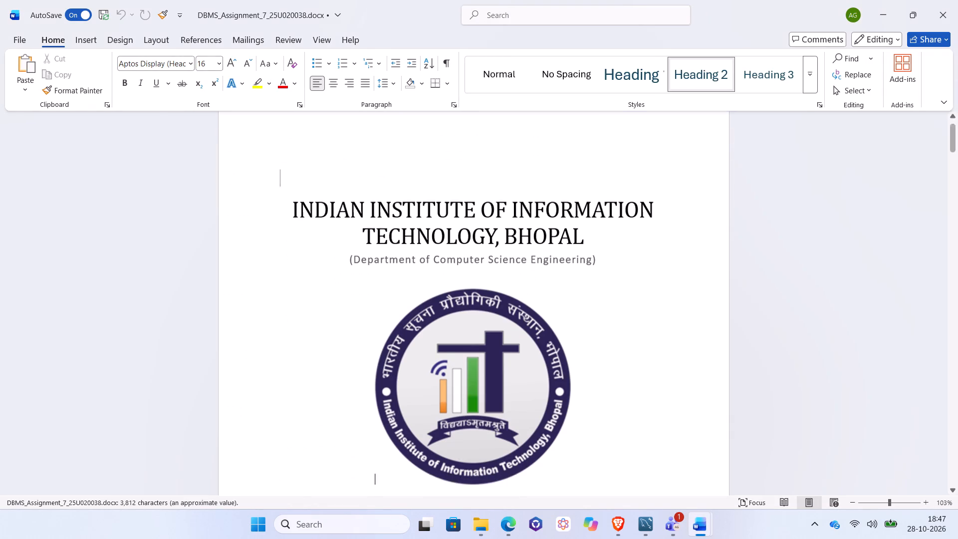
scroll(362, 422, "down", 4)
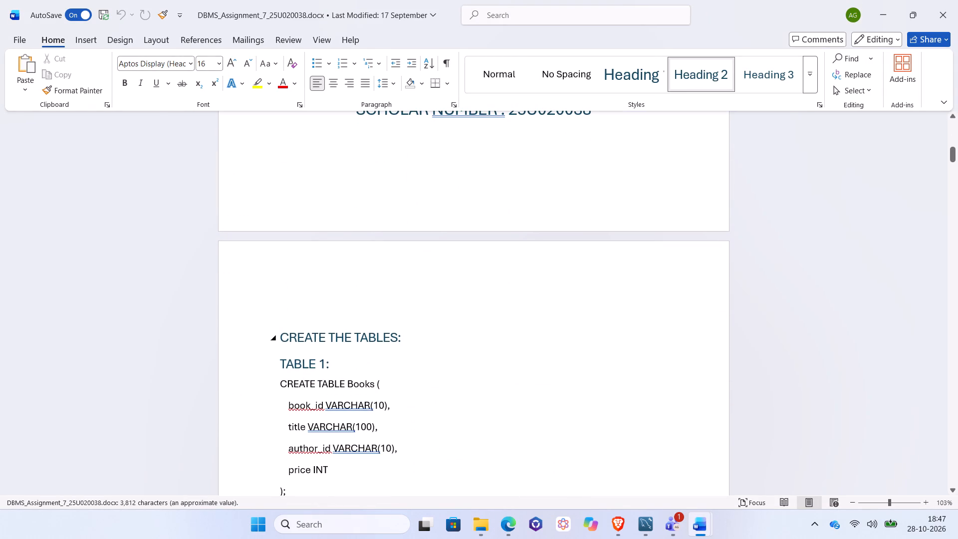
left_click_drag(277, 332, 345, 492)
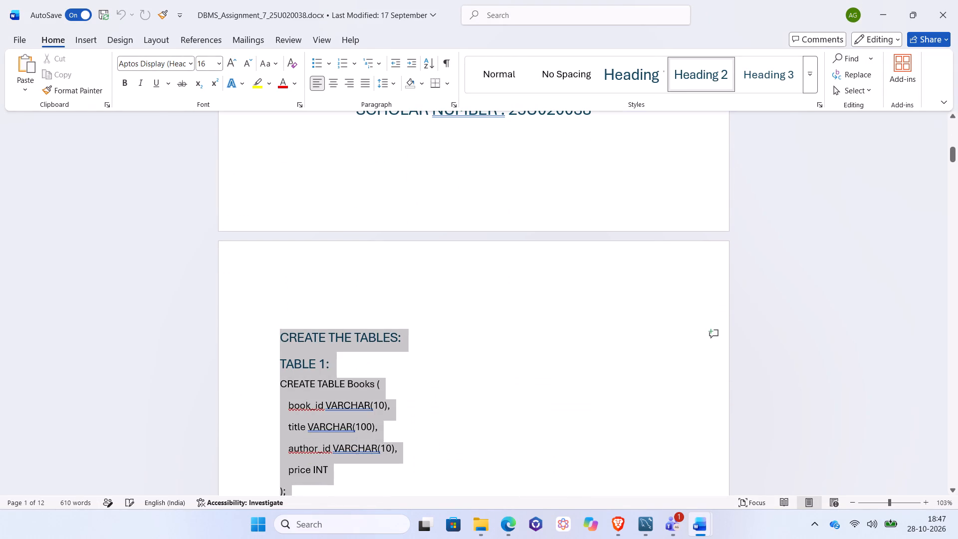
left_click_drag(345, 492, 350, 538)
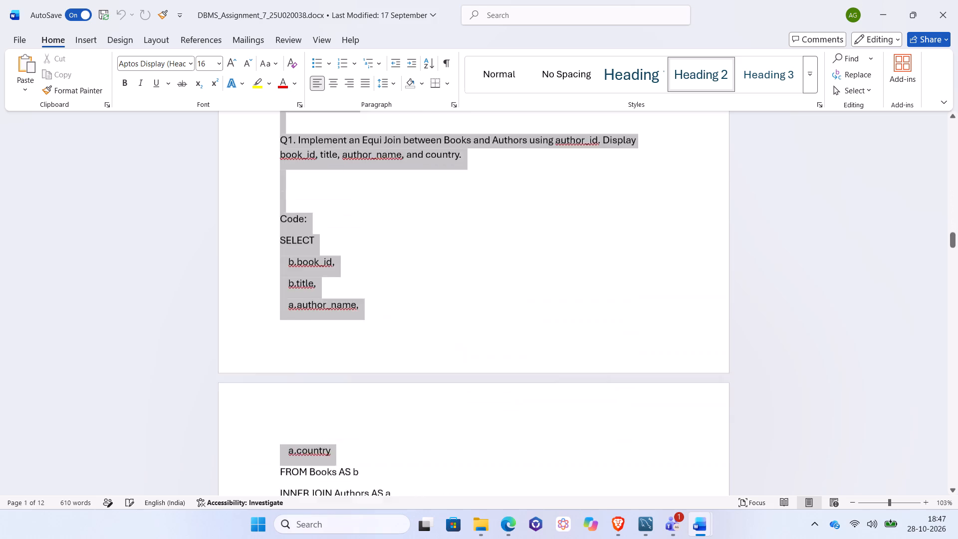
left_click_drag(350, 538, 351, 538)
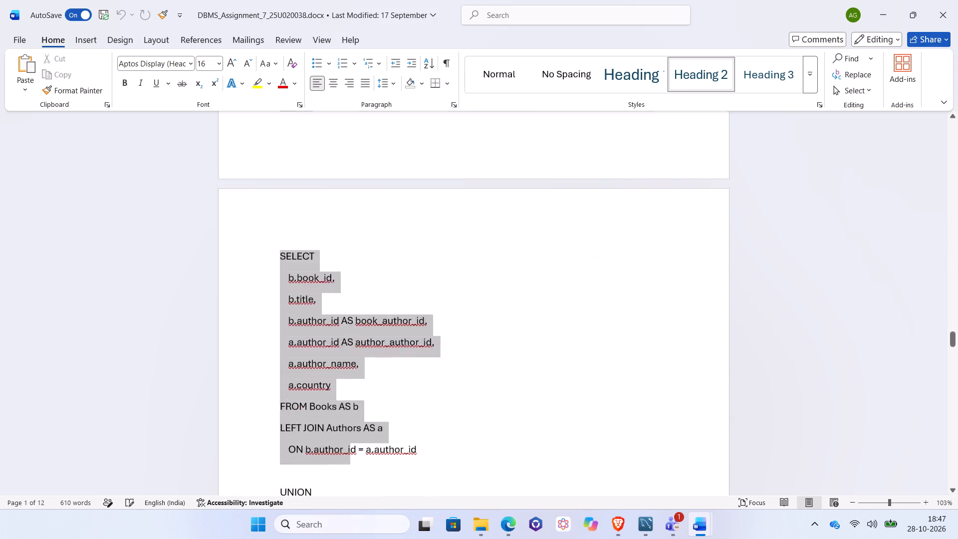
left_click_drag(351, 538, 352, 538)
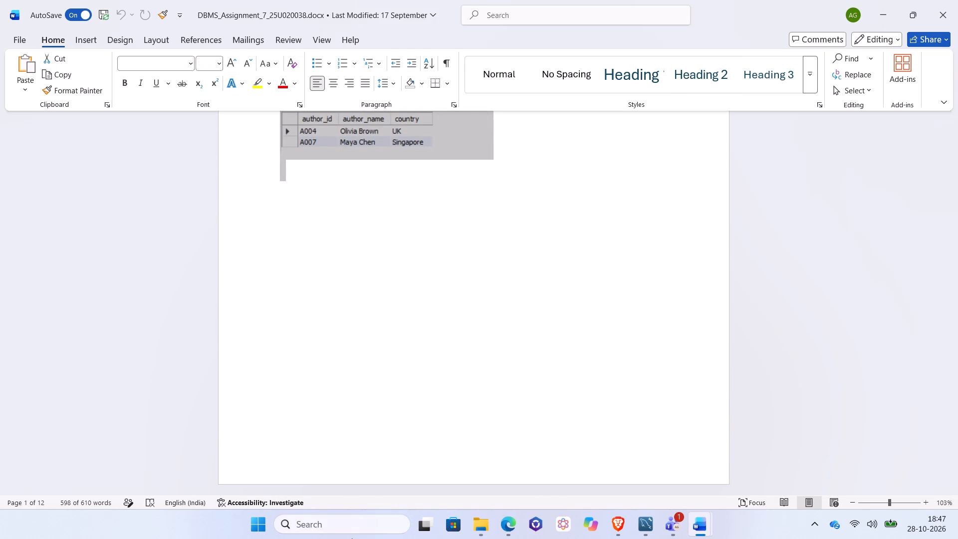
key("ctrl+c")
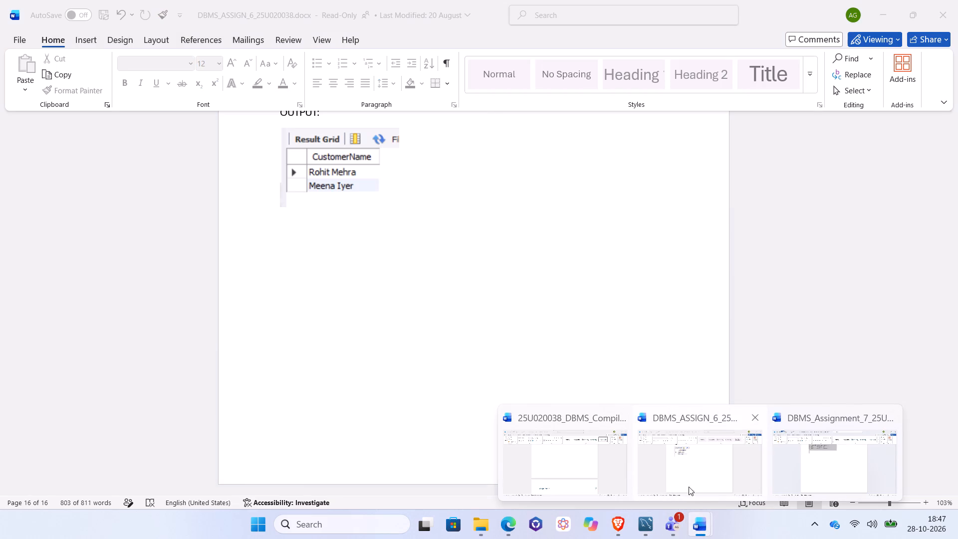
Paste the copied Assignment 7 content below the "Assignment - 7" heading in the compiled document.
left_click(694, 478)
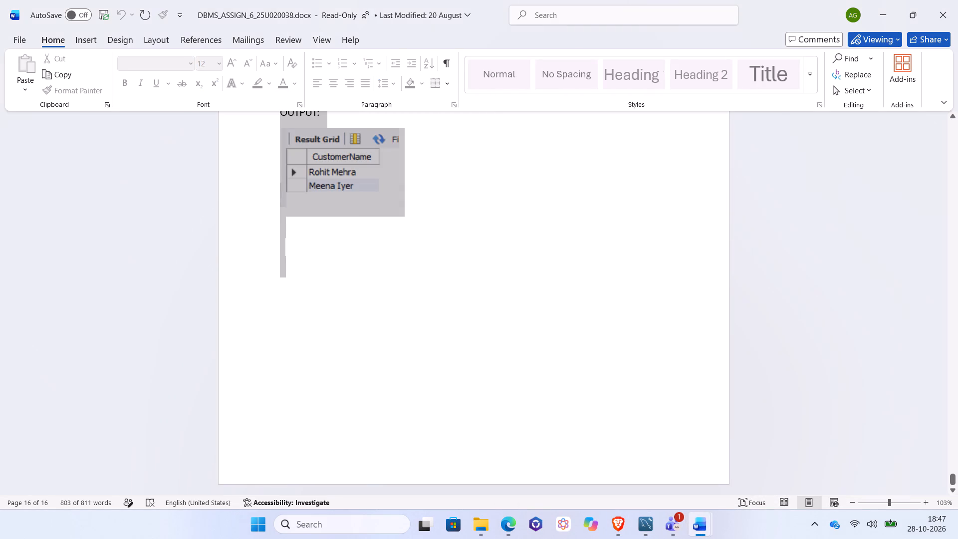
scroll(595, 413, "down", 2)
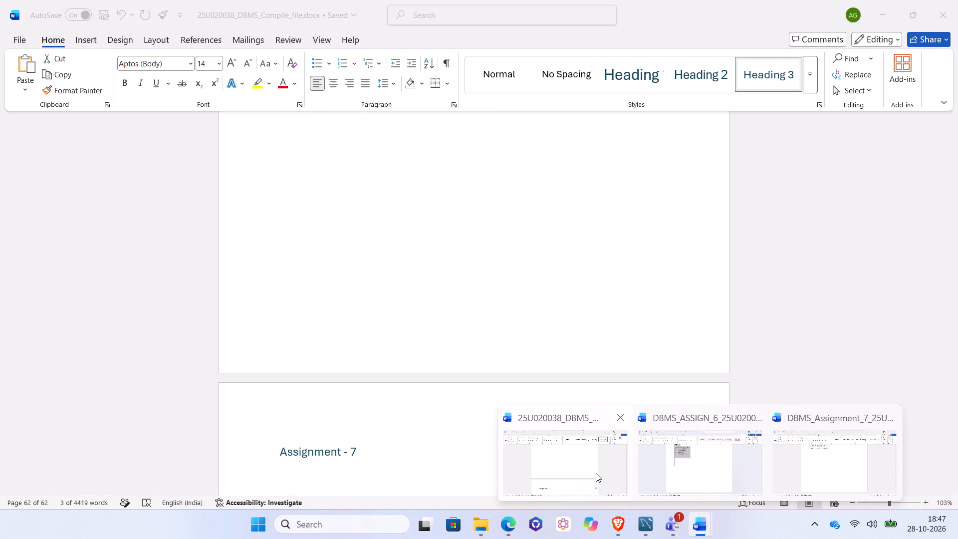
left_click(596, 473)
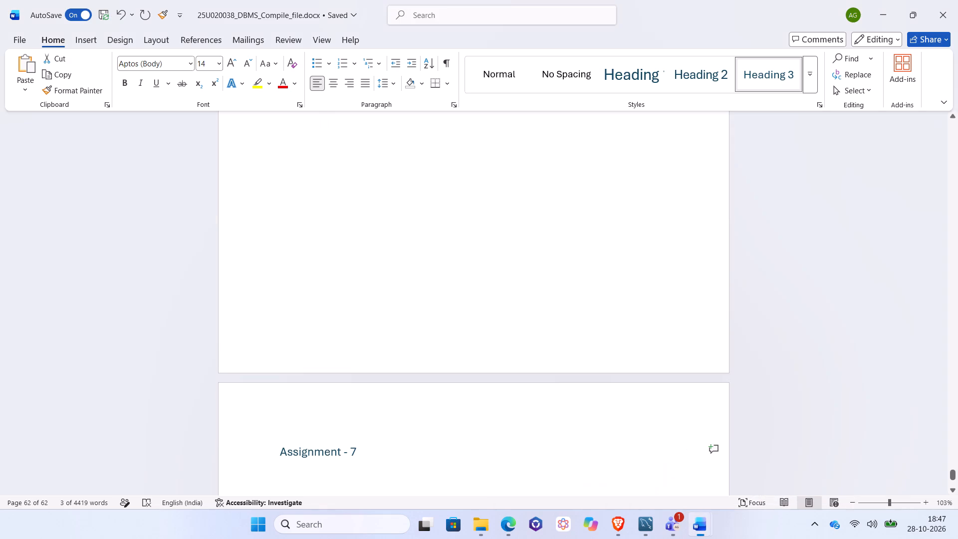
left_click(491, 472)
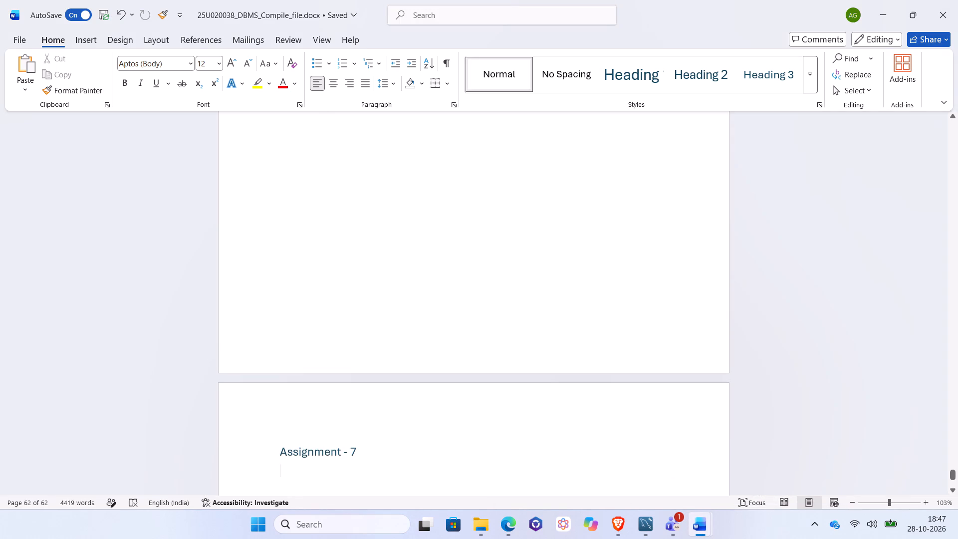
key("ctrl+v")
Review the pasted Assignment 7 queries and outputs in the compiled document, finishing at the last output.
scroll(491, 472, "down", 5)
scroll(491, 472, "up", 1)
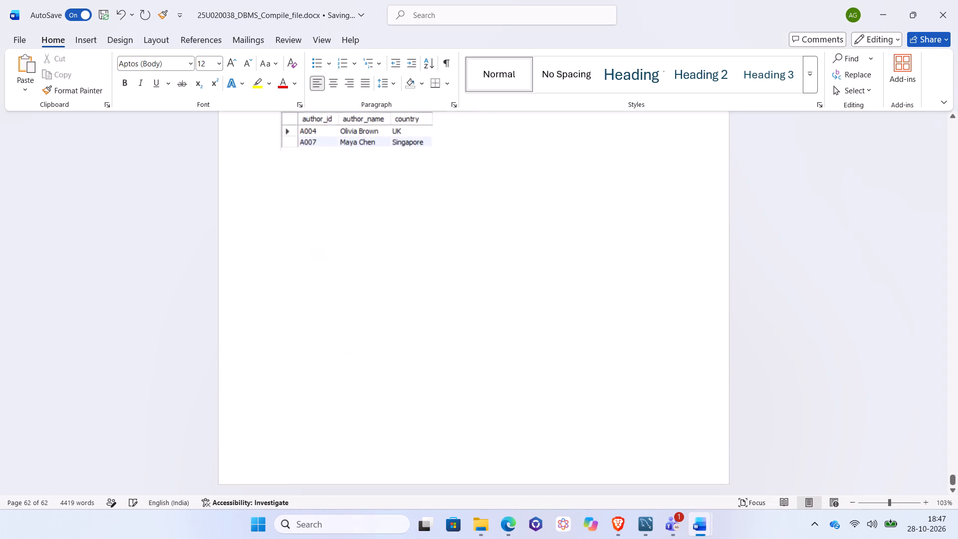
scroll(491, 472, "up", 10)
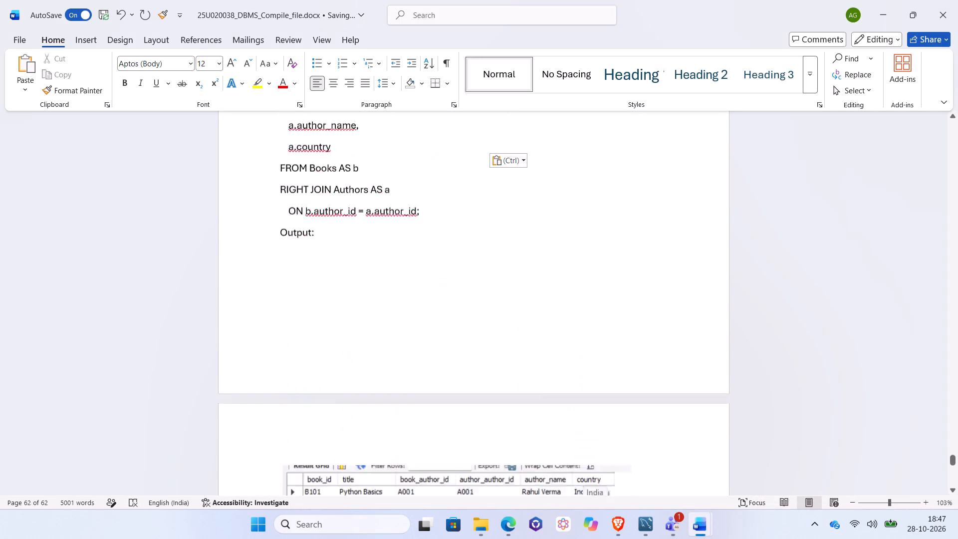
scroll(491, 472, "up", 3)
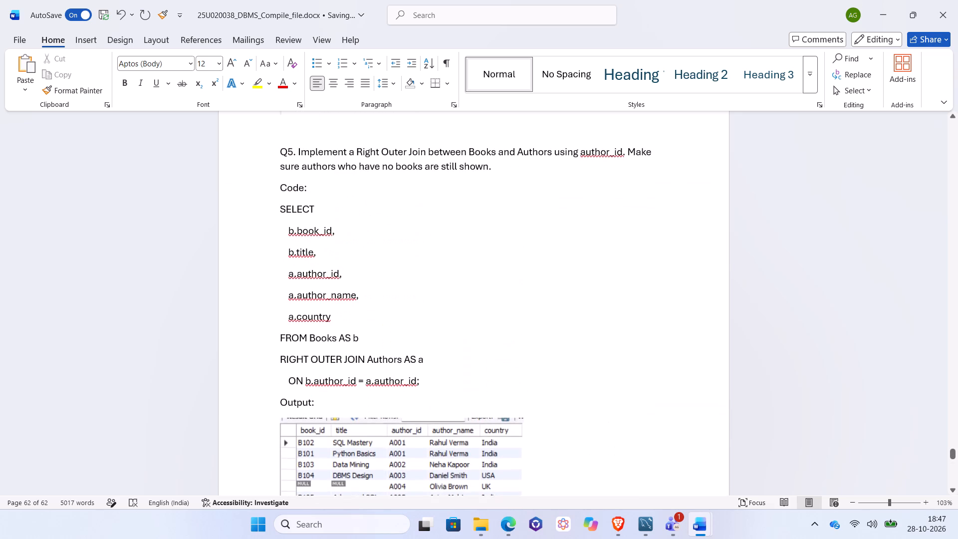
scroll(491, 472, "up", 2)
scroll(491, 472, "down", 2)
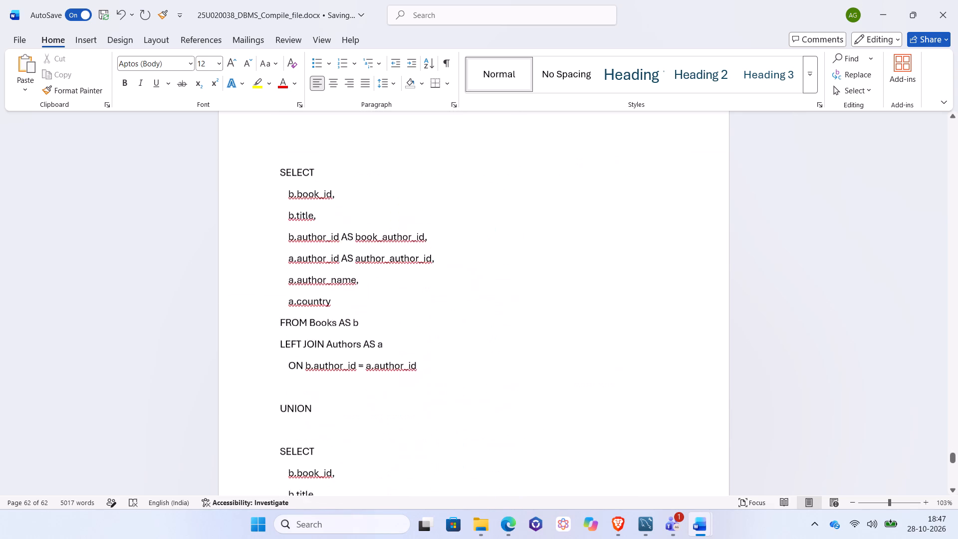
scroll(491, 472, "down", 4)
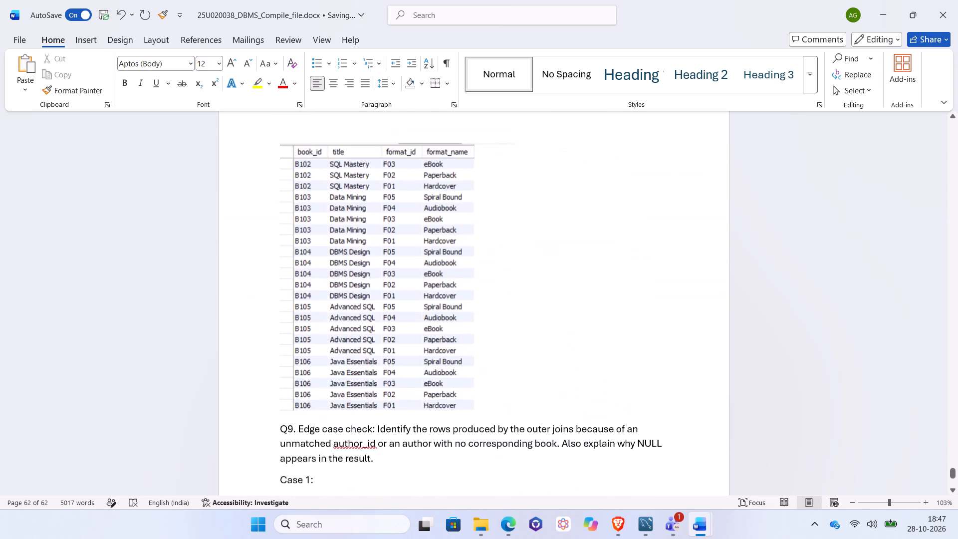
scroll(491, 472, "down", 4)
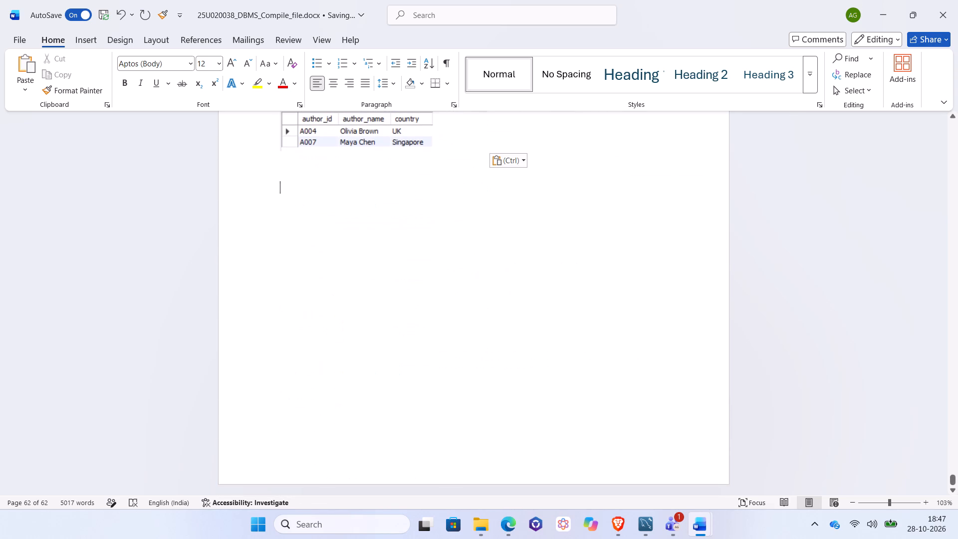
scroll(491, 472, "down", 1)
Add blank lines after the last Assignment 7 output in the compiled document until a new page starts.
key("Return")
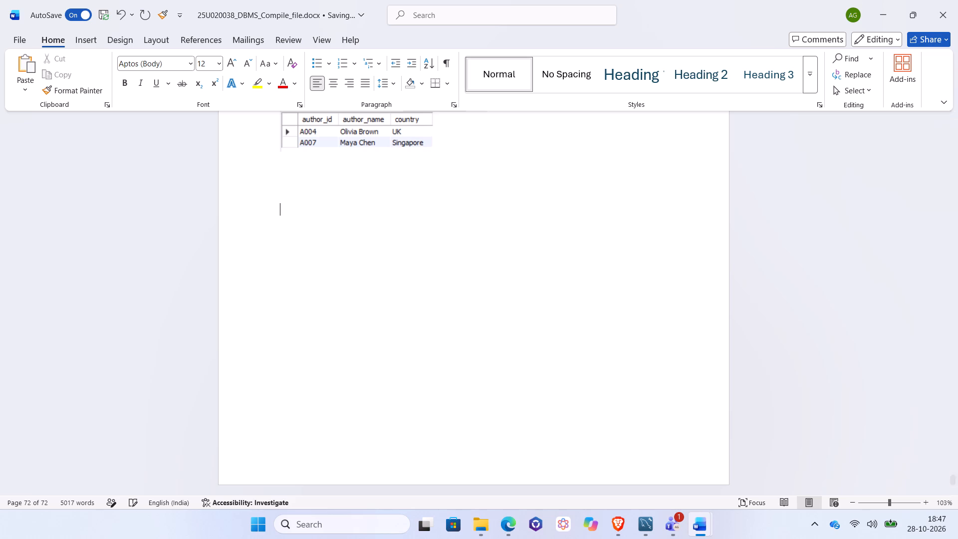
key("Return")
key("Return")
key("Return")
key("Return")
key("Return")
key("Return")
key("Return")
key("Return")
key("Return")
key("Return")
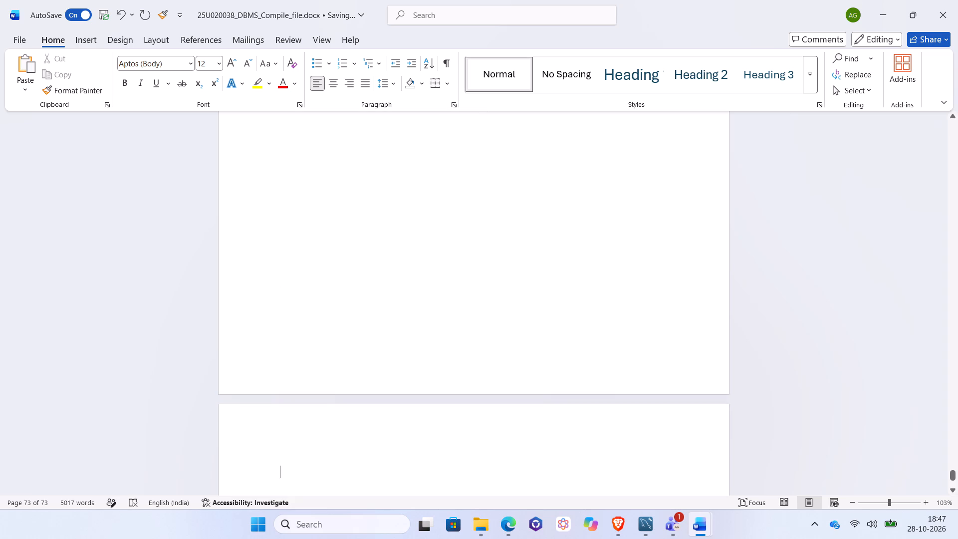
Enter the heading text "Assignment - 8" on the new last page of the compiled document.
key("a")
type("ssignmne")
key("BackSpace")
key("BackSpace")
key("e")
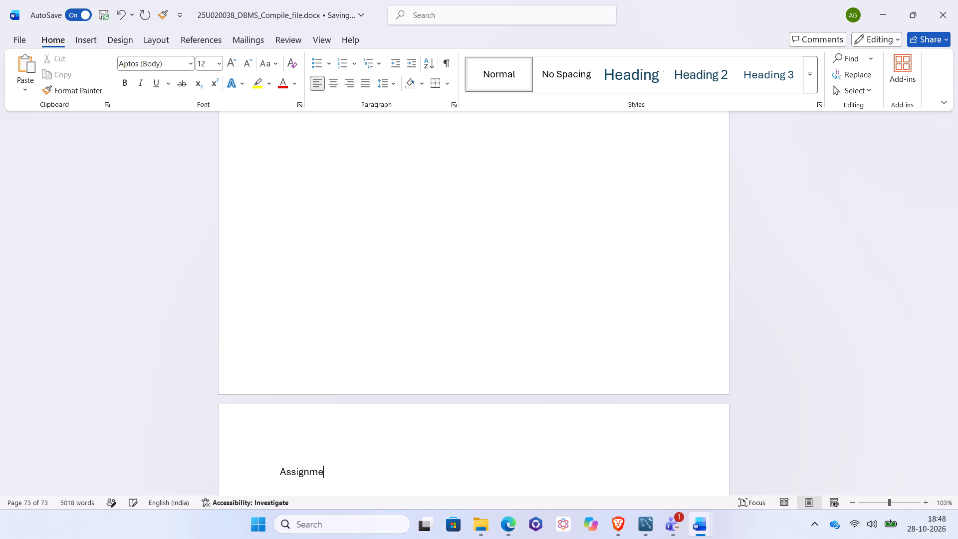
type("nt -")
key("space")
key("8")
Apply the Heading 2 style to the "Assignment - 8" line.
left_click_drag(276, 470, 384, 493)
left_click_drag(384, 493, 299, 392)
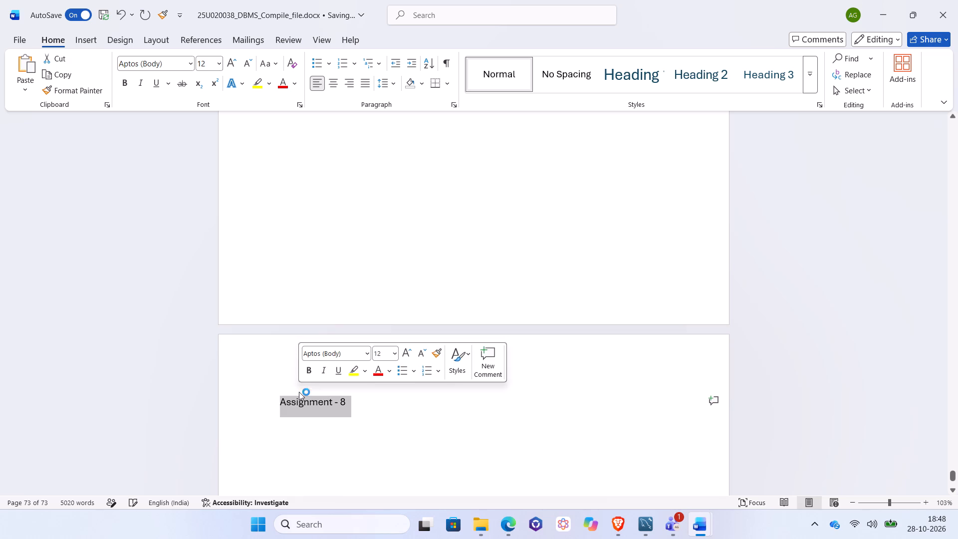
left_click(716, 75)
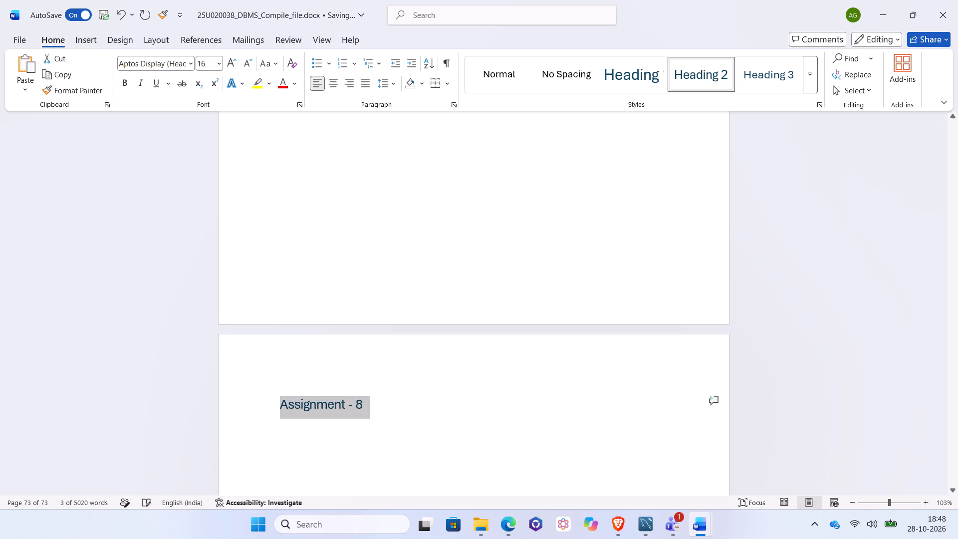
Look back over the Assignment 7 pages and the new "Assignment - 8" heading page in the compiled document.
scroll(550, 245, "up", 3)
scroll(550, 245, "down", 1)
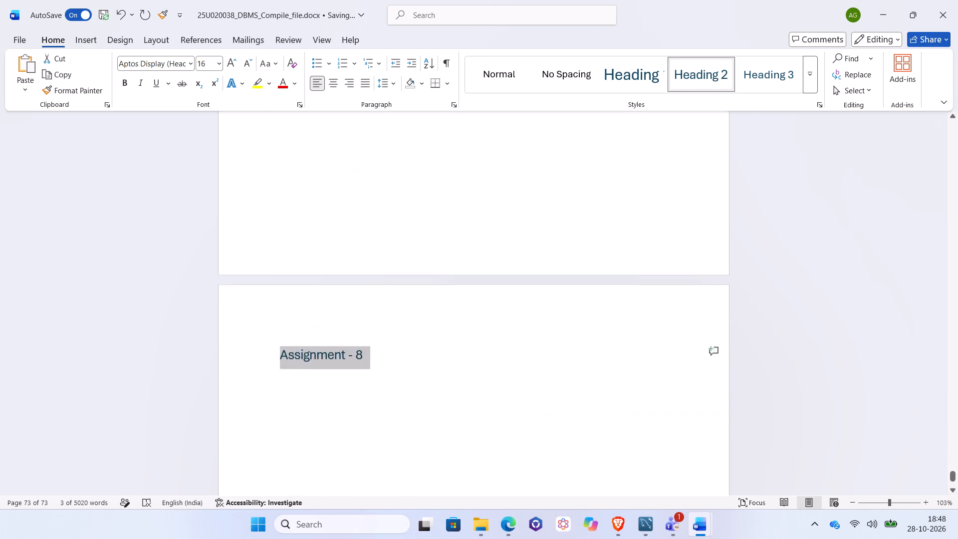
scroll(550, 245, "down", 1)
scroll(550, 245, "up", 3)
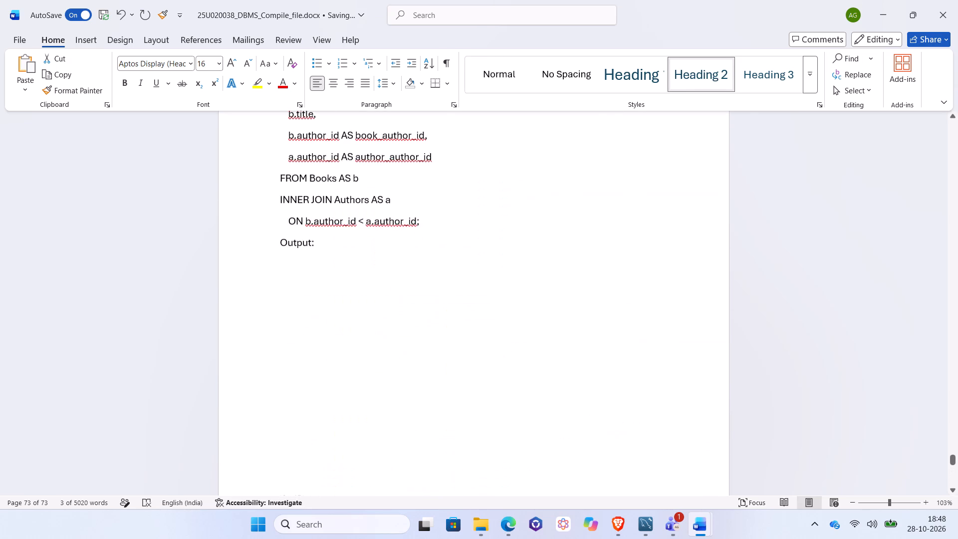
scroll(550, 245, "up", 1)
scroll(550, 245, "down", 2)
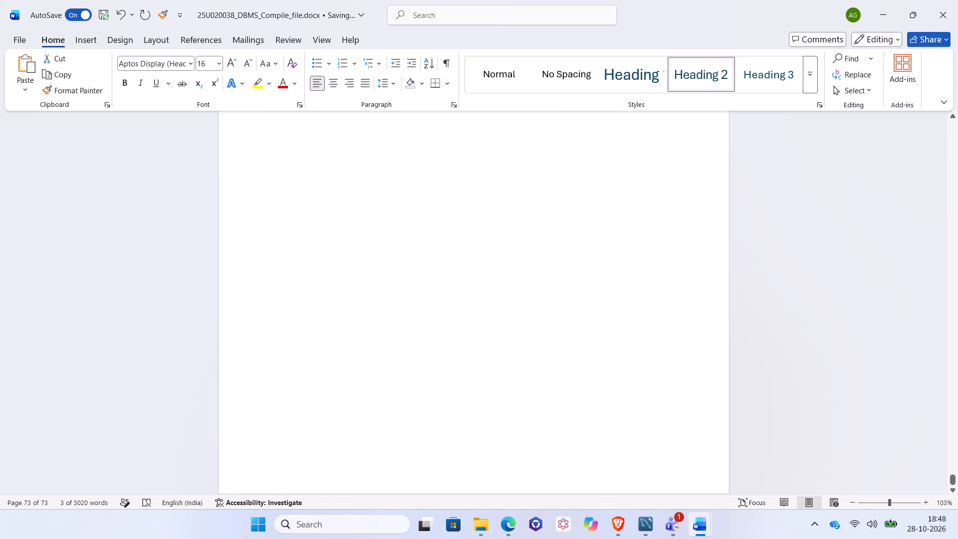
scroll(550, 245, "down", 2)
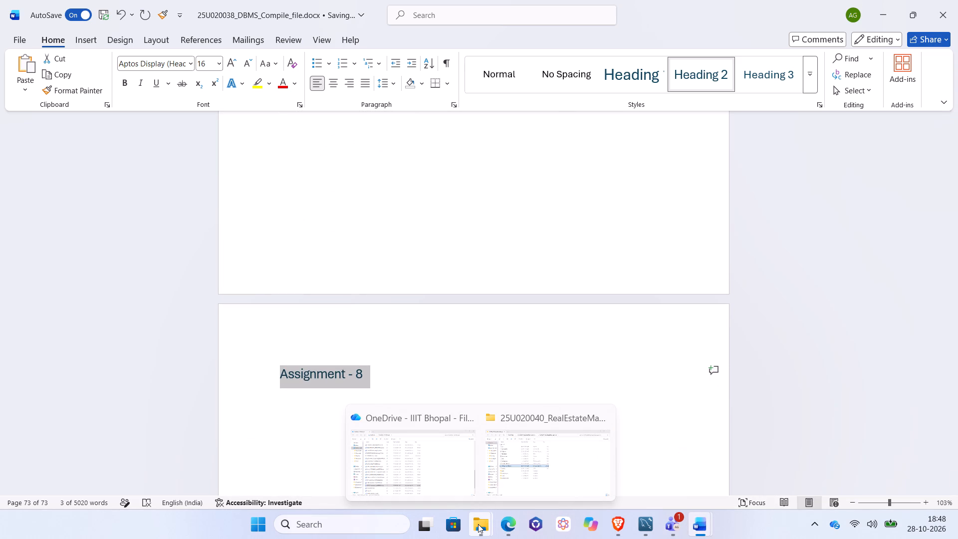
Switch to the OneDrive - IIIT Bhopal folder in File Explorer and look through its files for the DBMS Assignment 8 document.
left_click(435, 481)
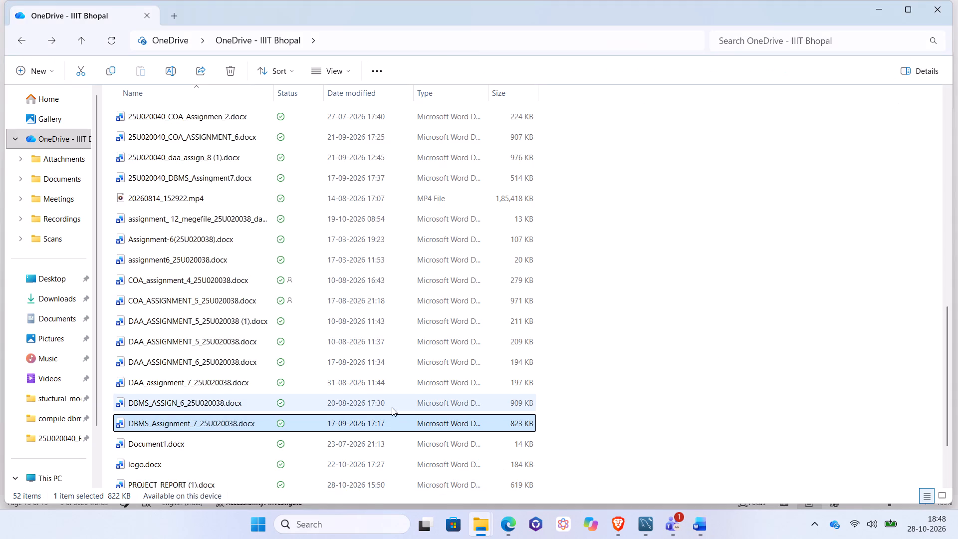
scroll(392, 407, "up", 2)
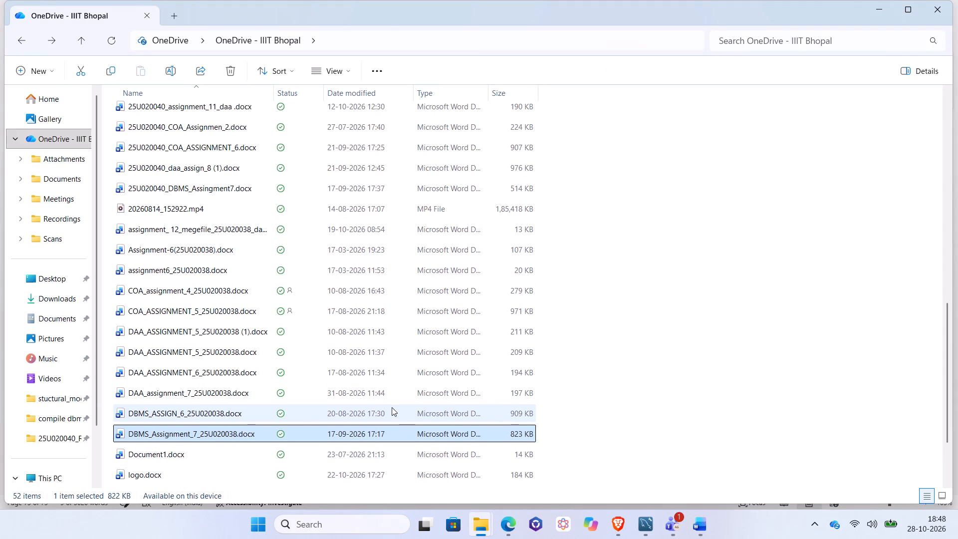
scroll(392, 407, "up", 2)
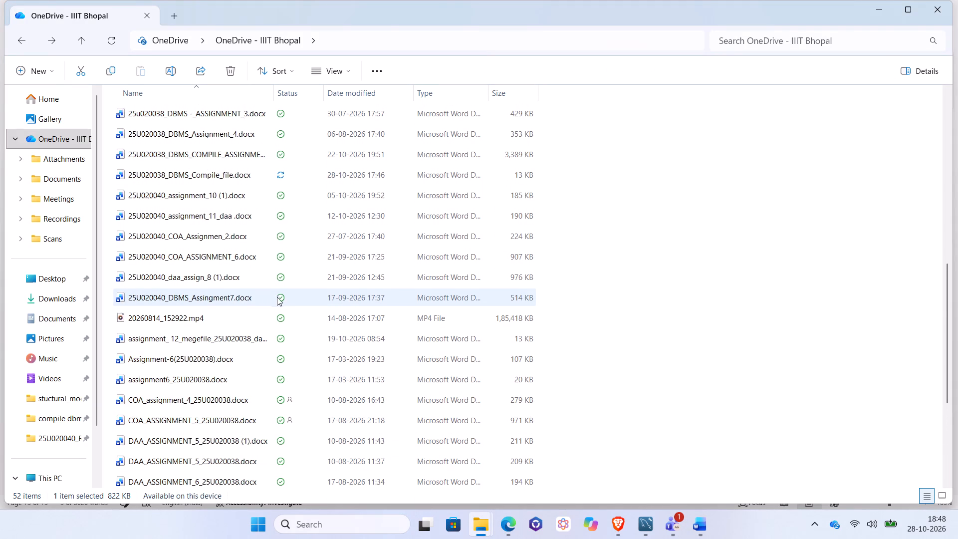
scroll(306, 350, "up", 1)
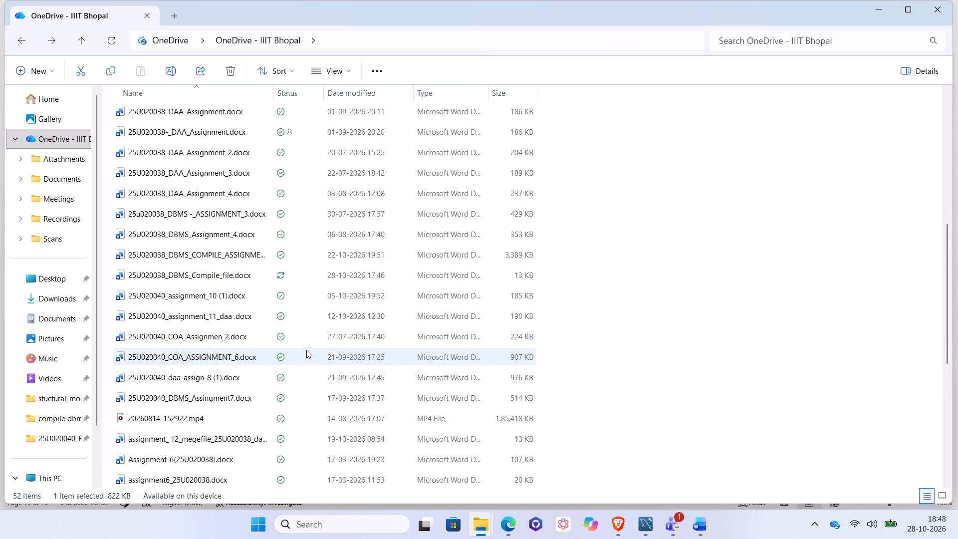
scroll(306, 350, "up", 3)
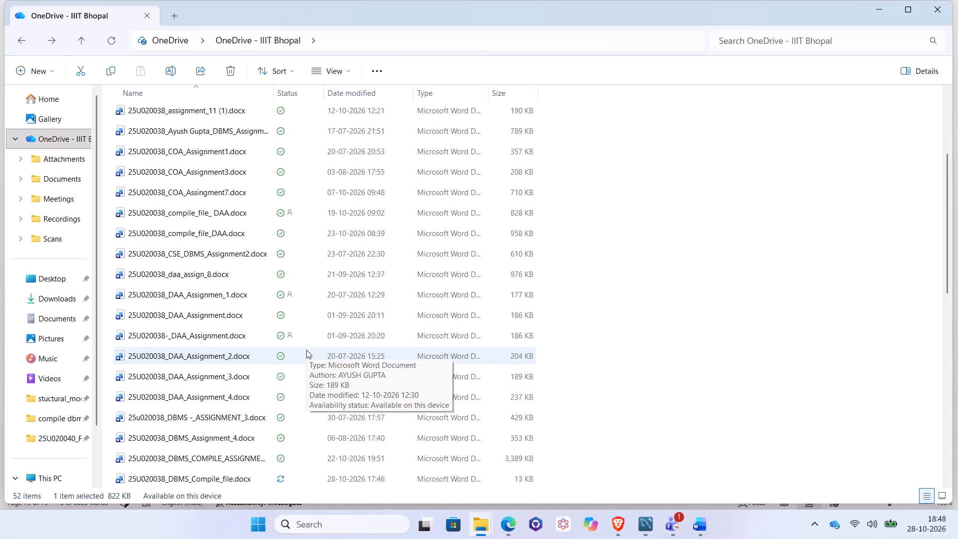
scroll(306, 350, "up", 2)
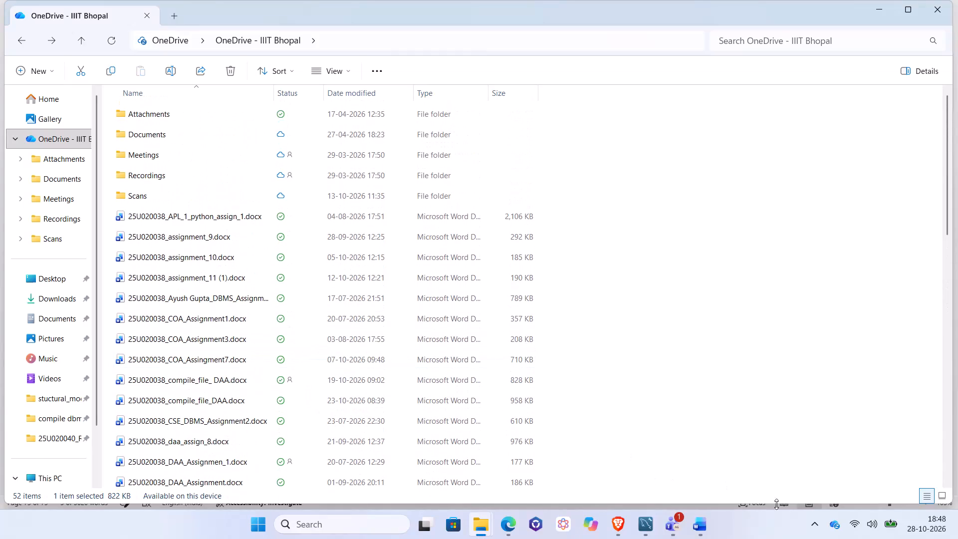
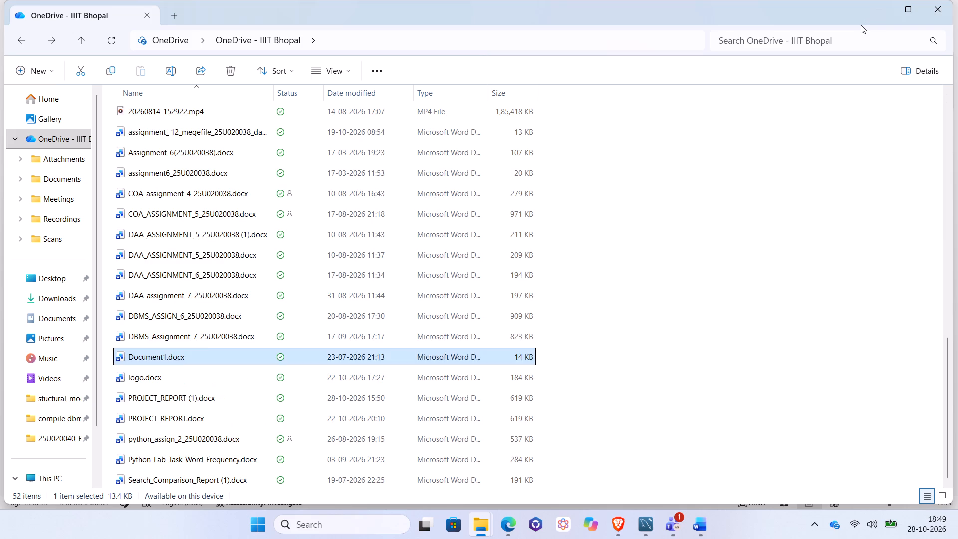
Search the OneDrive - IIIT Bhopal folder for "dbms" to locate the Assignment 8 document.
left_click_drag(861, 25, 848, 37)
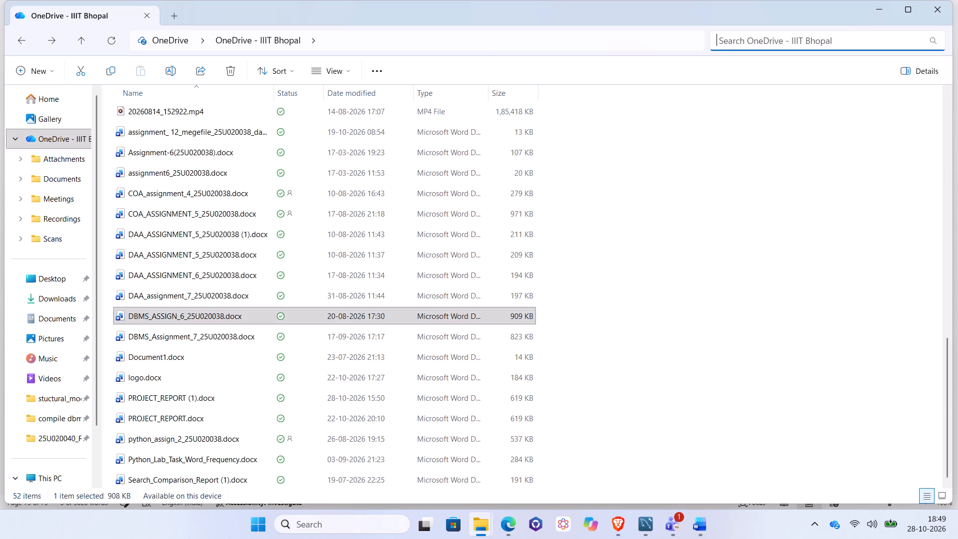
type("dbms")
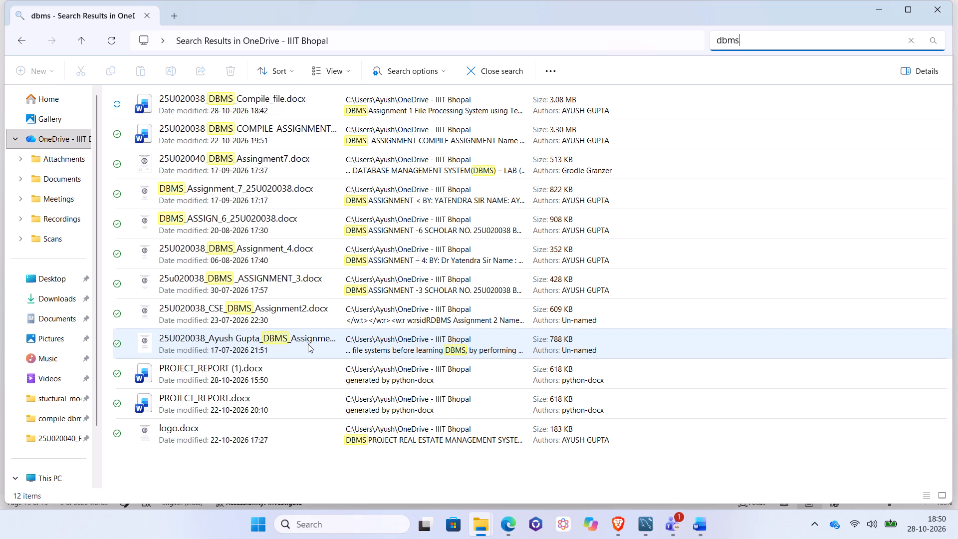
Return to the full OneDrive - IIIT Bhopal file list and look through it for the DBMS Assignment 8 document.
left_click(56, 140)
scroll(273, 188, "down", 3)
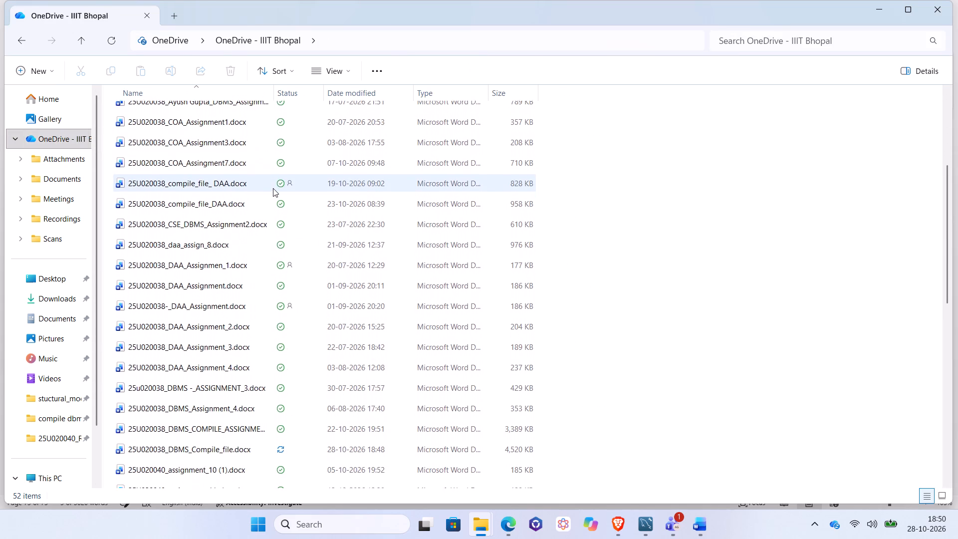
scroll(273, 188, "down", 3)
scroll(302, 136, "down", 1)
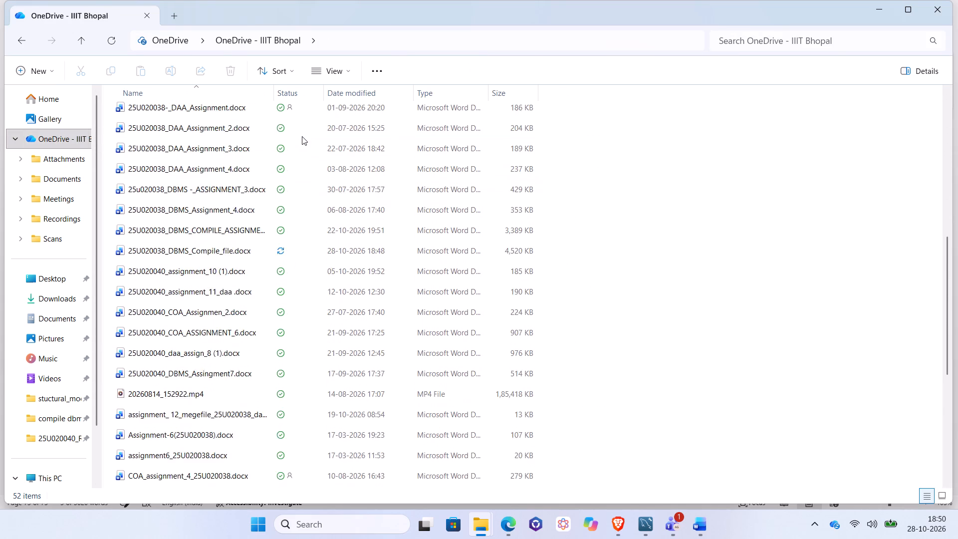
scroll(302, 136, "down", 2)
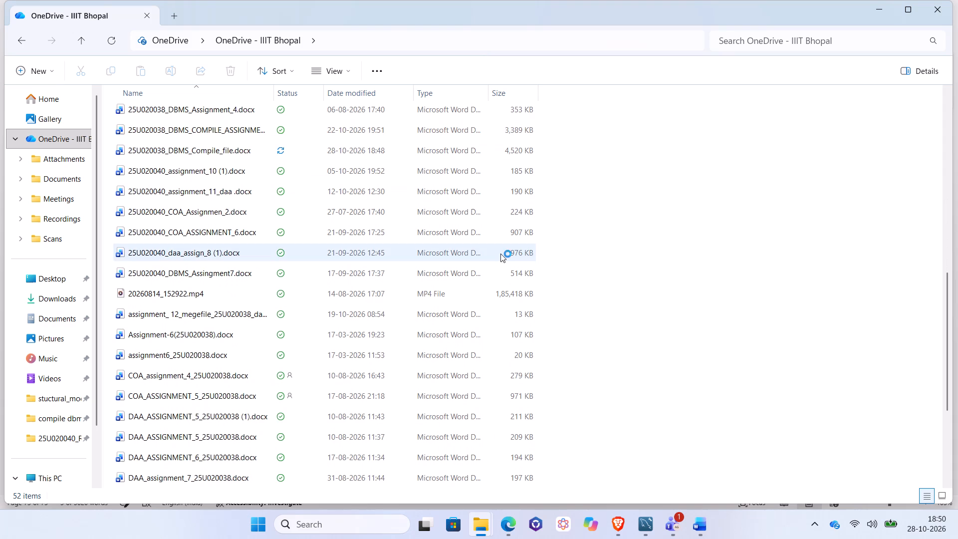
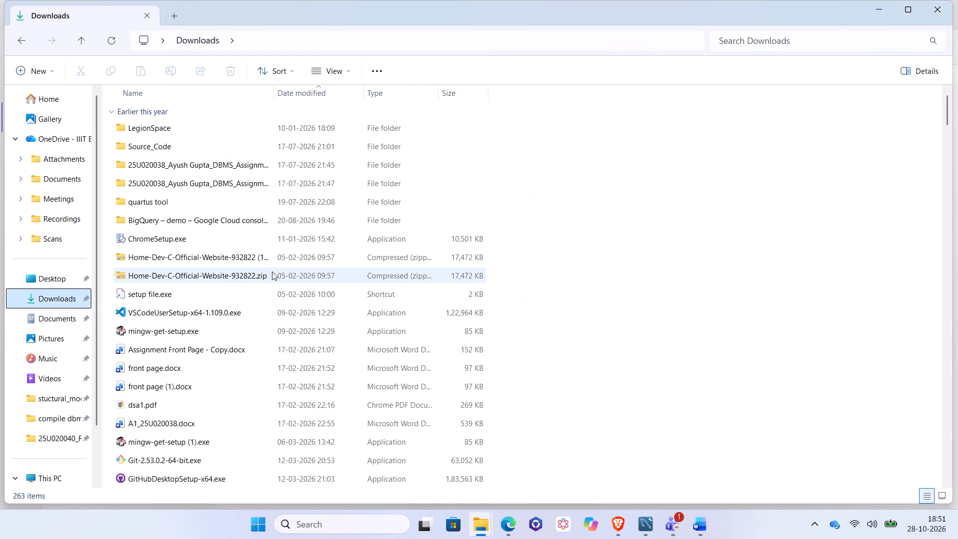
Copy today's DBMS Assignment 8 PDF from the Downloads folder.
scroll(311, 270, "down", 20)
scroll(311, 270, "down", 15)
right_click(273, 478)
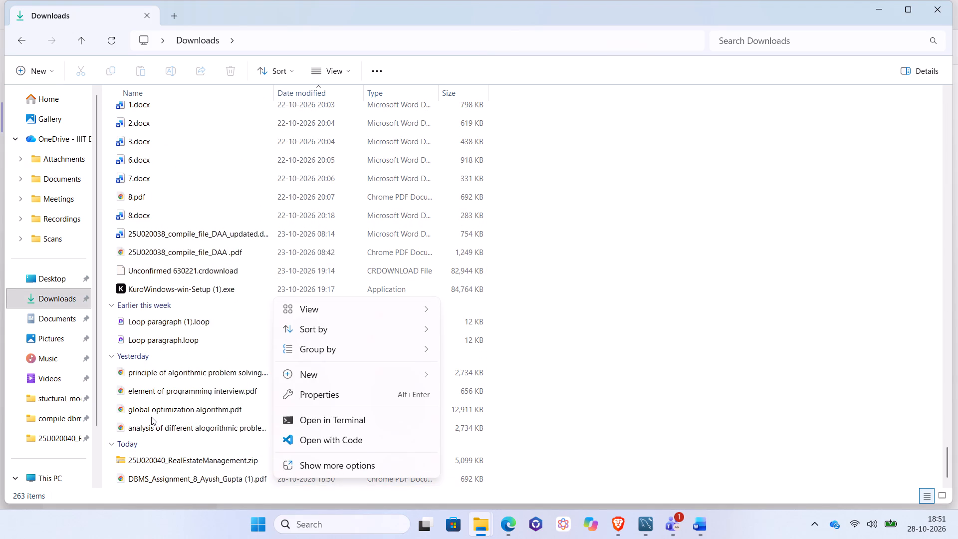
left_click(603, 348)
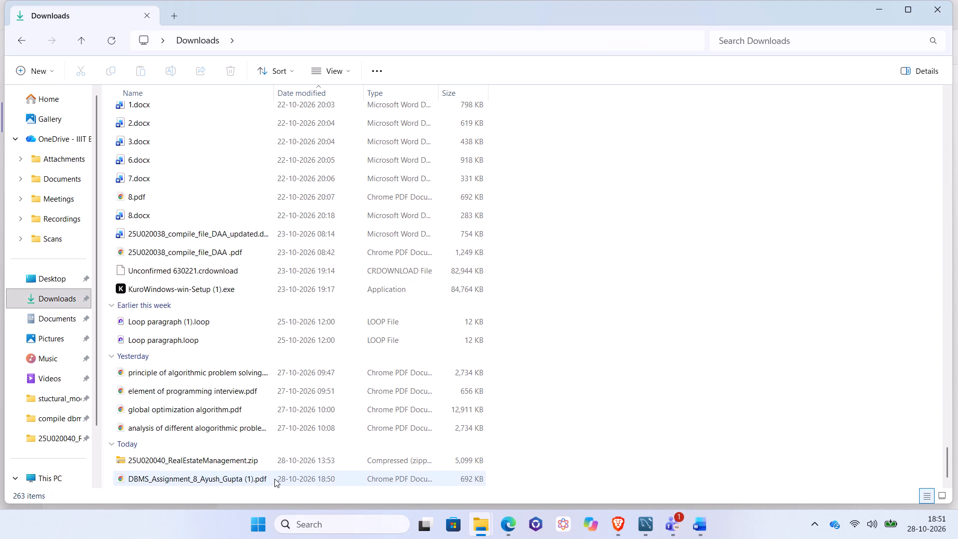
left_click(837, 176)
triple_click(837, 176)
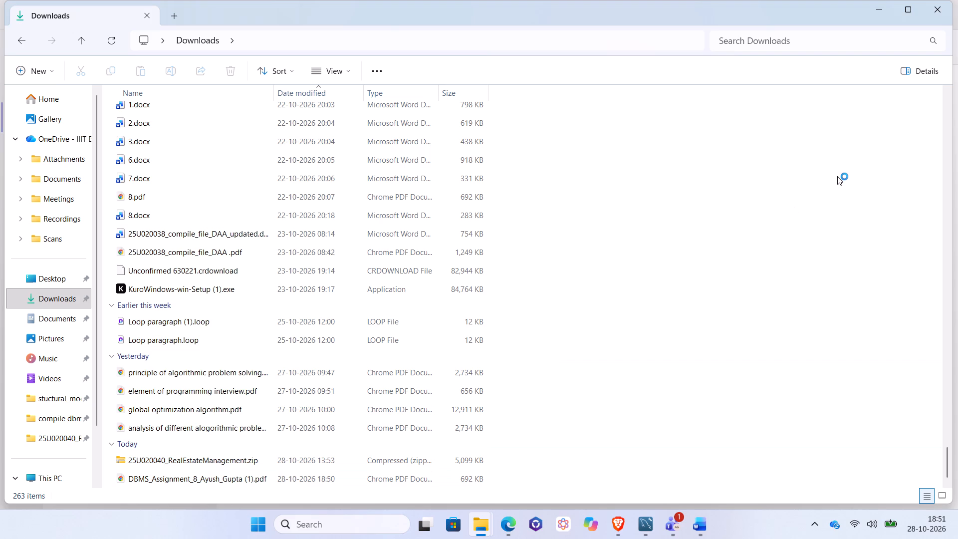
left_click(332, 478)
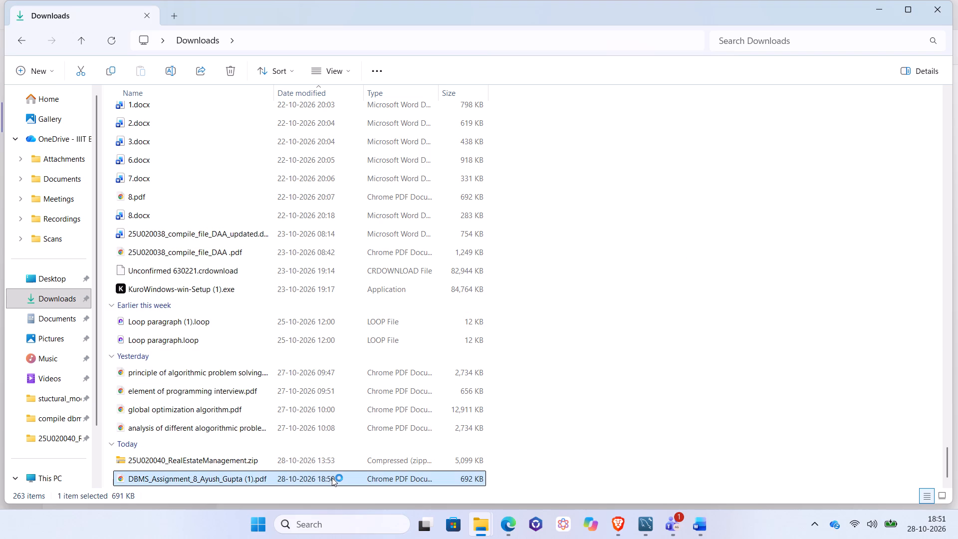
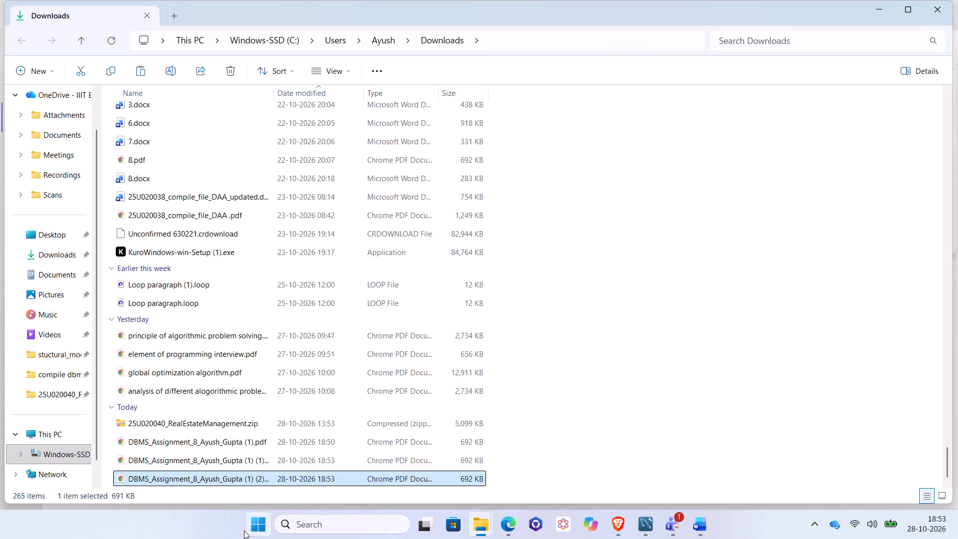
Open the newest Assignment 8 PDF from Downloads and look through its questions, SQL queries and result images.
double_click(237, 474)
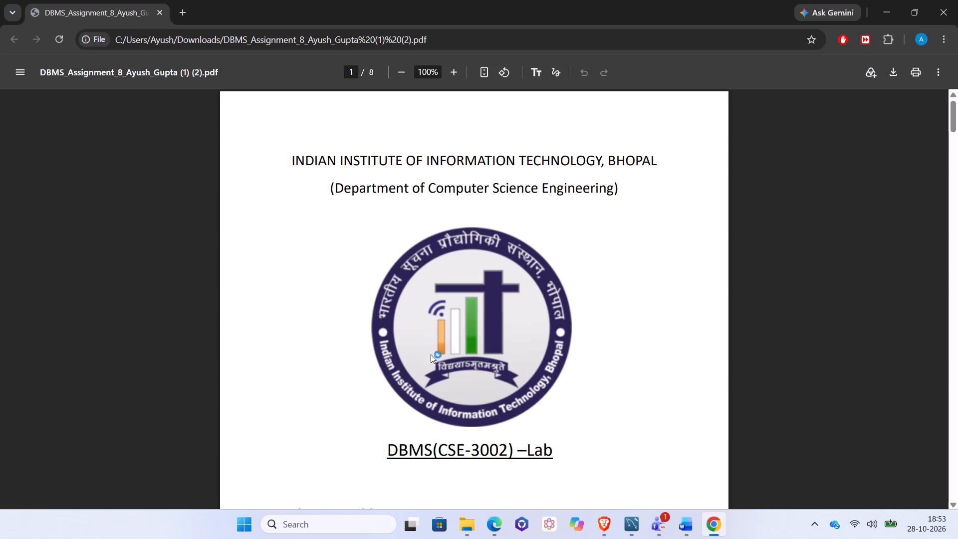
scroll(455, 352, "down", 10)
scroll(455, 352, "up", 1)
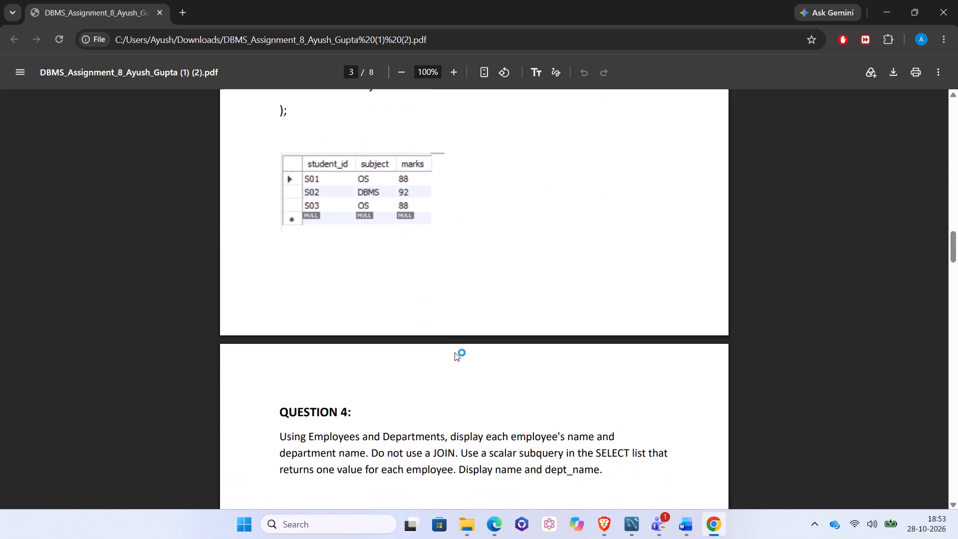
scroll(455, 352, "up", 3)
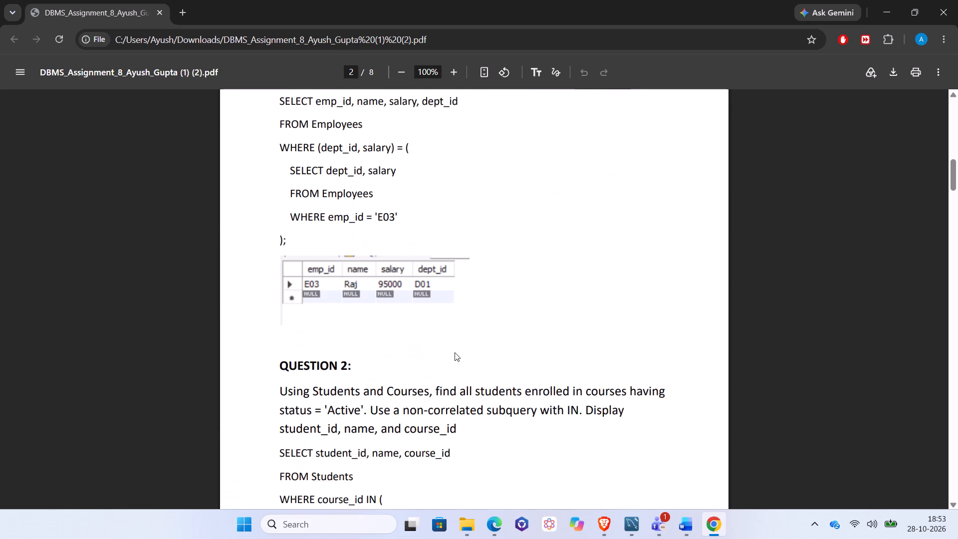
scroll(455, 352, "up", 1)
scroll(455, 352, "down", 18)
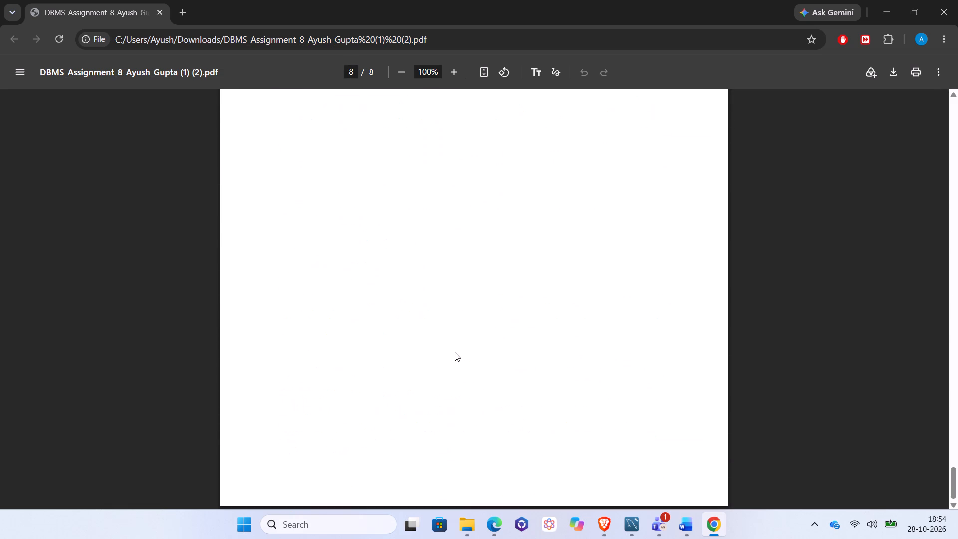
scroll(455, 352, "down", 3)
scroll(455, 352, "up", 5)
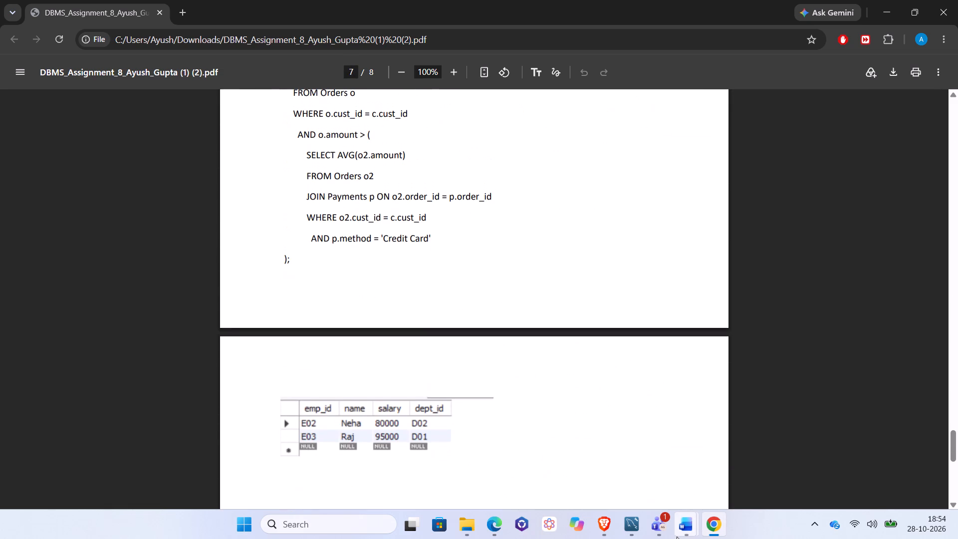
left_click(739, 359)
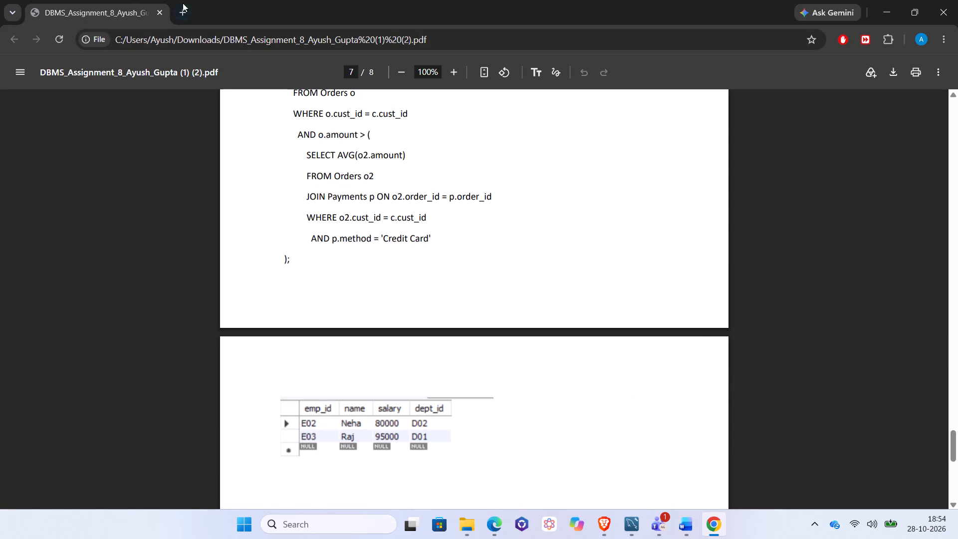
In a new browser tab, search Google for "pdf to word converter" and open iLovePDF's PDF to Word page.
left_click(177, 8)
scroll(231, 107, "up", 1)
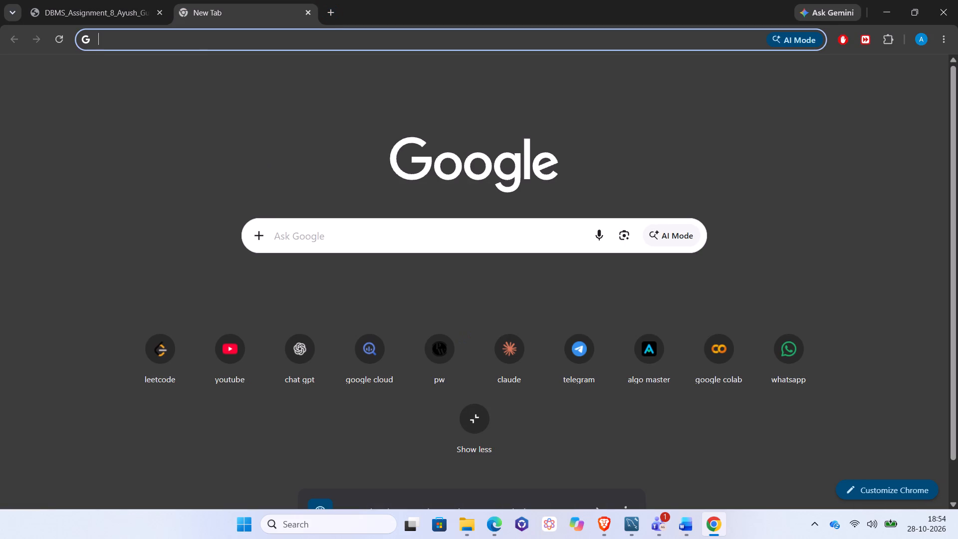
scroll(328, 240, "up", 1)
left_click(328, 240)
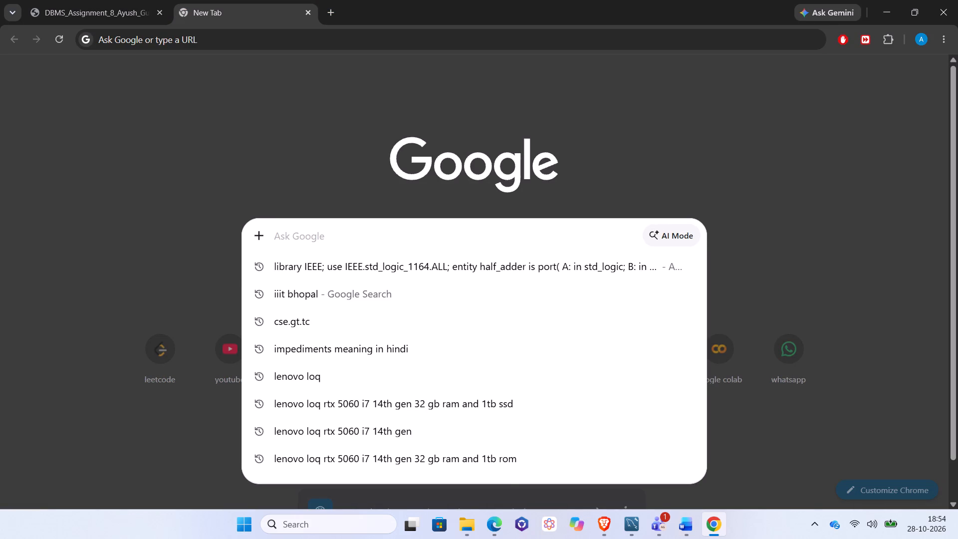
type("pdf")
key("space")
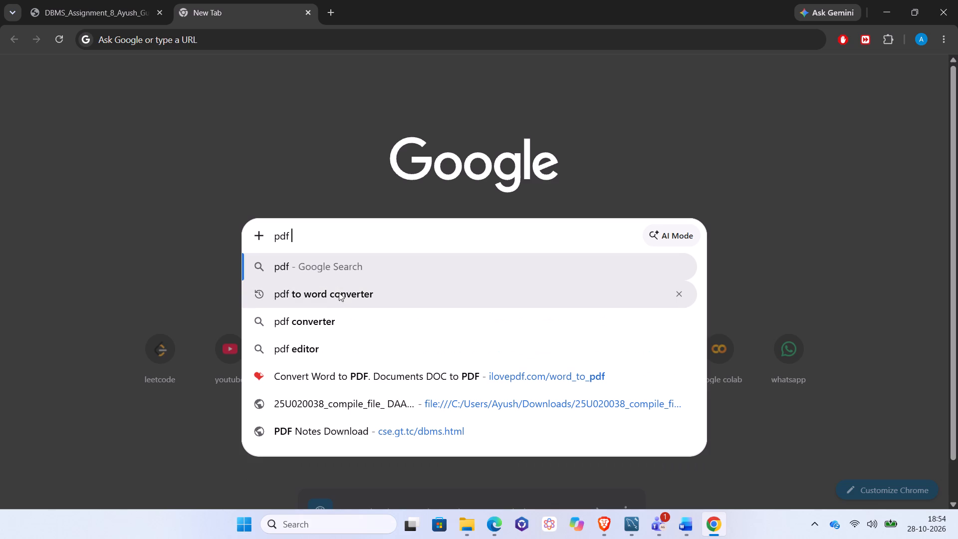
left_click(341, 302)
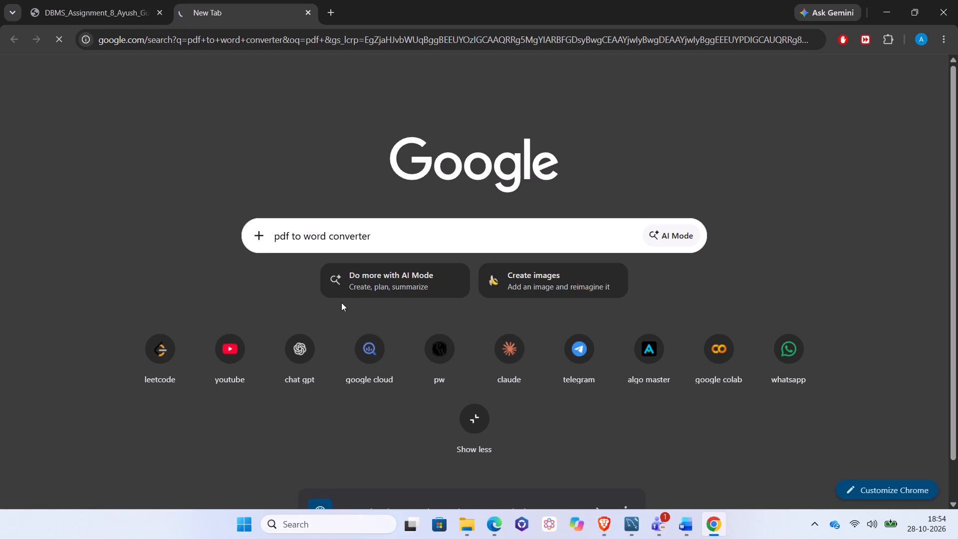
left_click(384, 237)
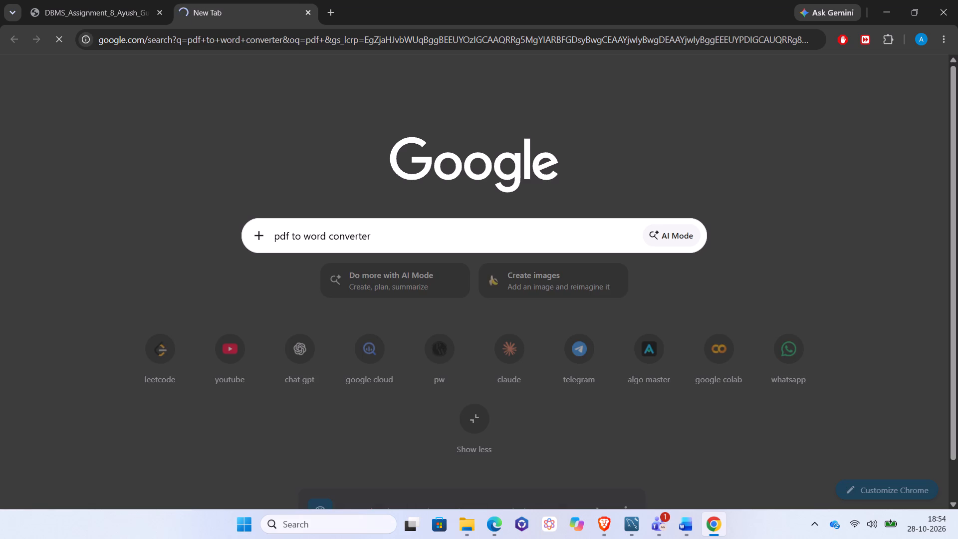
key("Return")
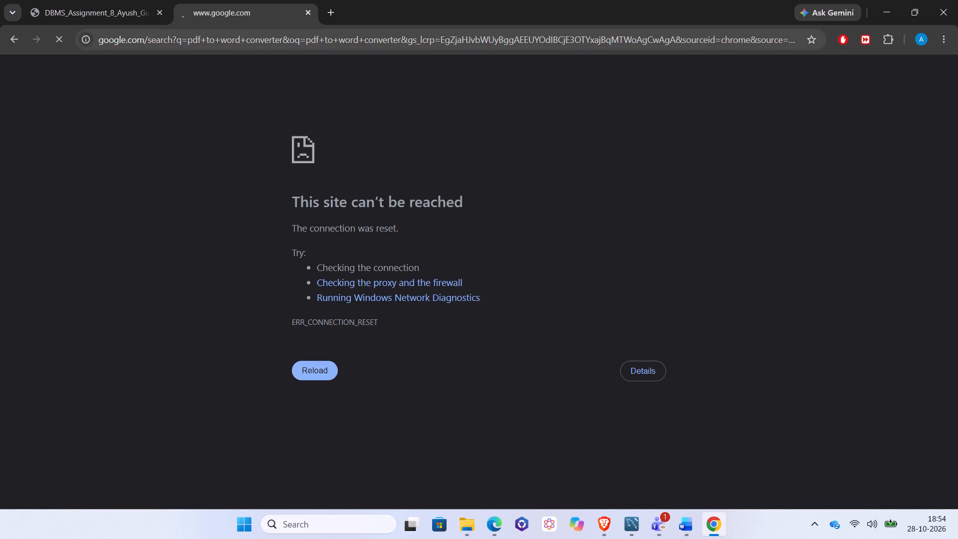
left_click(213, 192)
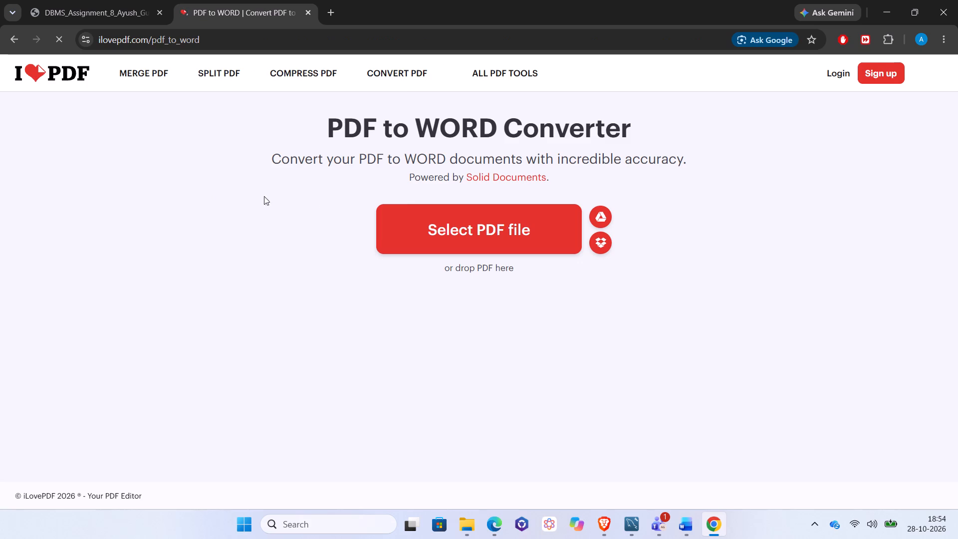
Upload the recent DBMS Assignment 8 PDF, the copy ending in (1) (2), to iLovePDF and convert it to Word with No OCR.
left_click(474, 223)
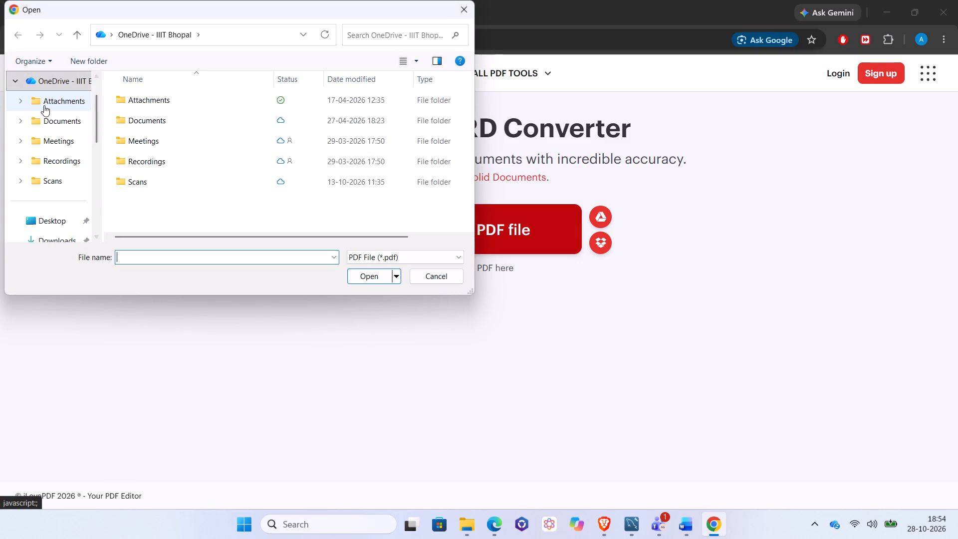
scroll(43, 105, "up", 2)
left_click(47, 81)
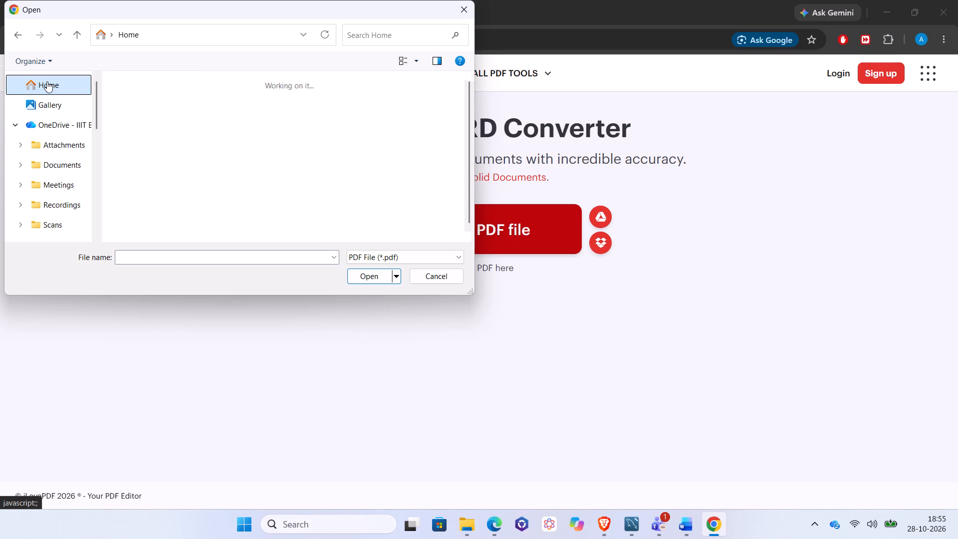
scroll(201, 180, "down", 2)
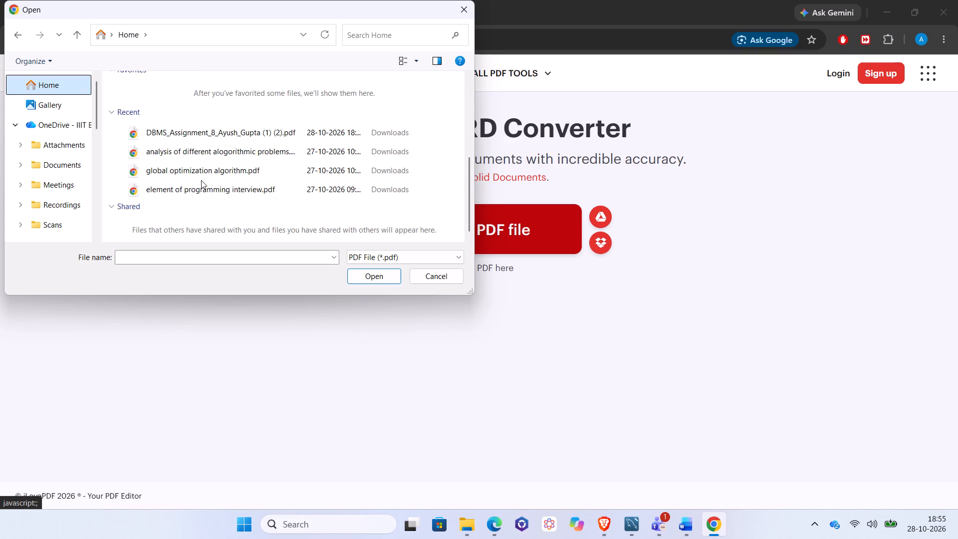
left_click(223, 136)
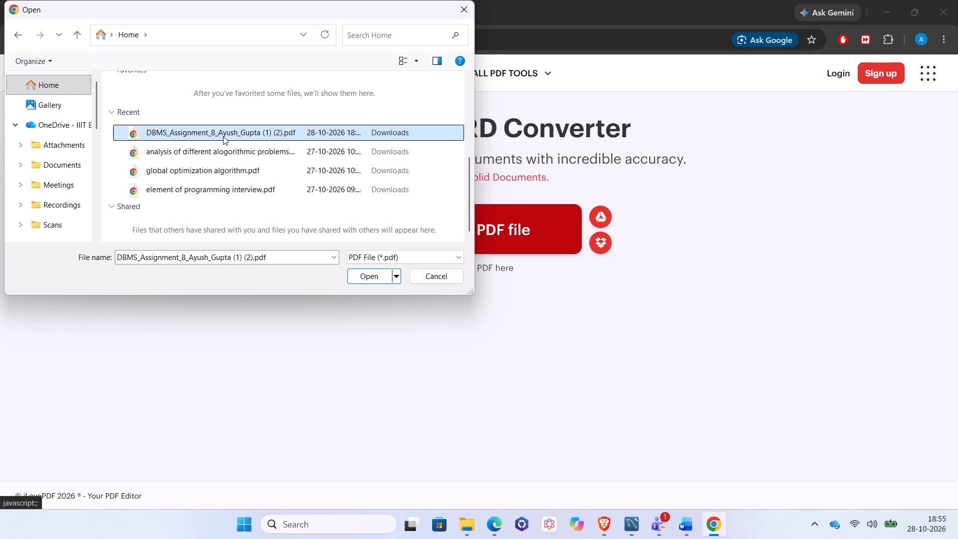
left_click(372, 278)
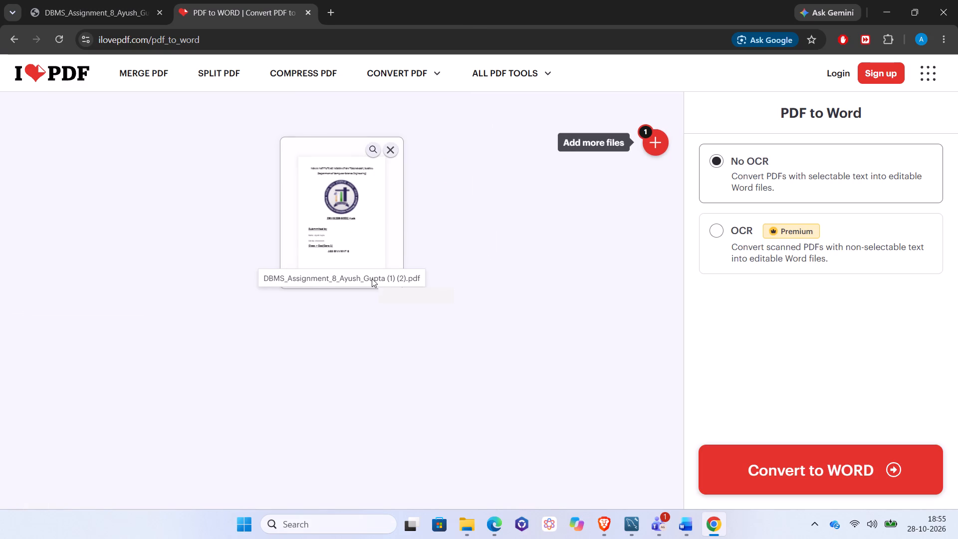
left_click(801, 471)
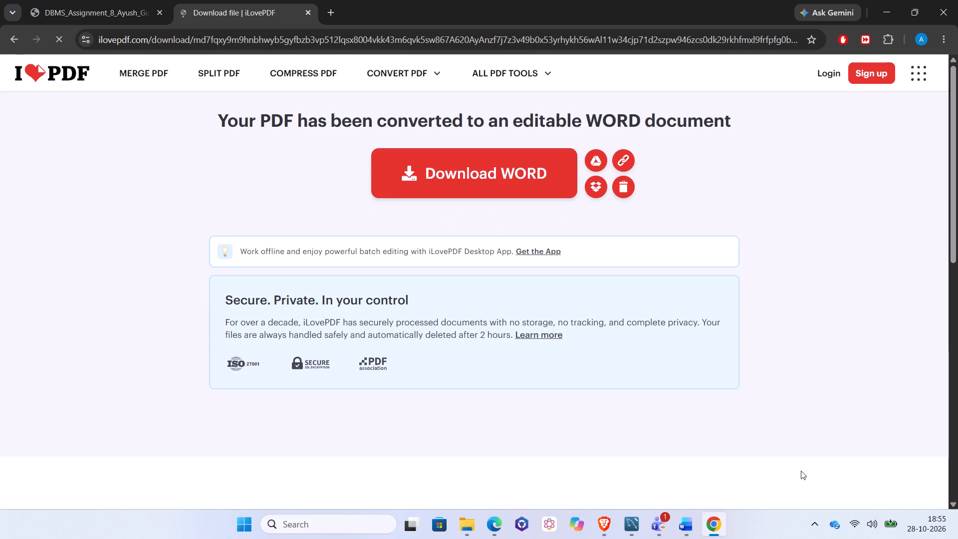
Download the converted Assignment 8 Word document and open it from the Downloads folder.
left_click(551, 175)
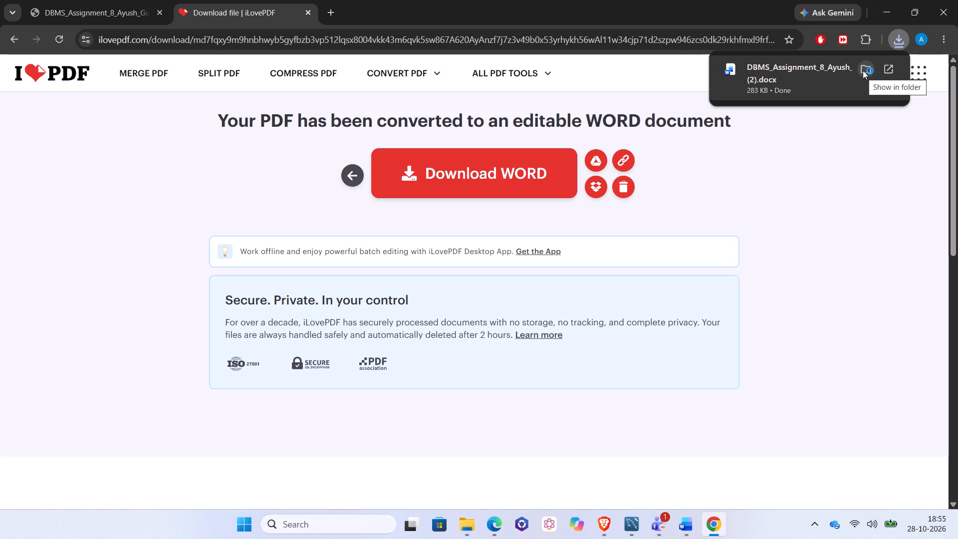
left_click(863, 70)
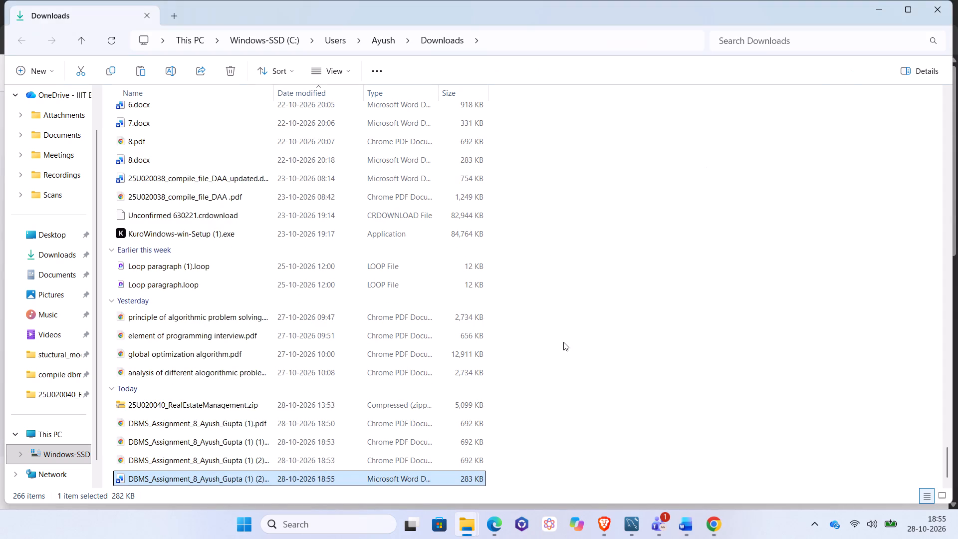
double_click(320, 477)
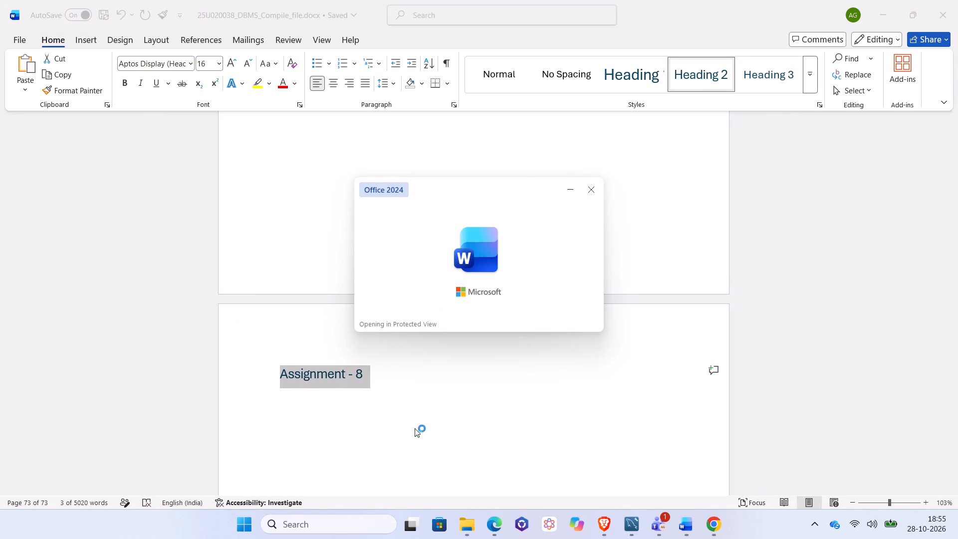
Enable editing in the converted Assignment 8 Word document opened in Protected View.
left_click(614, 327)
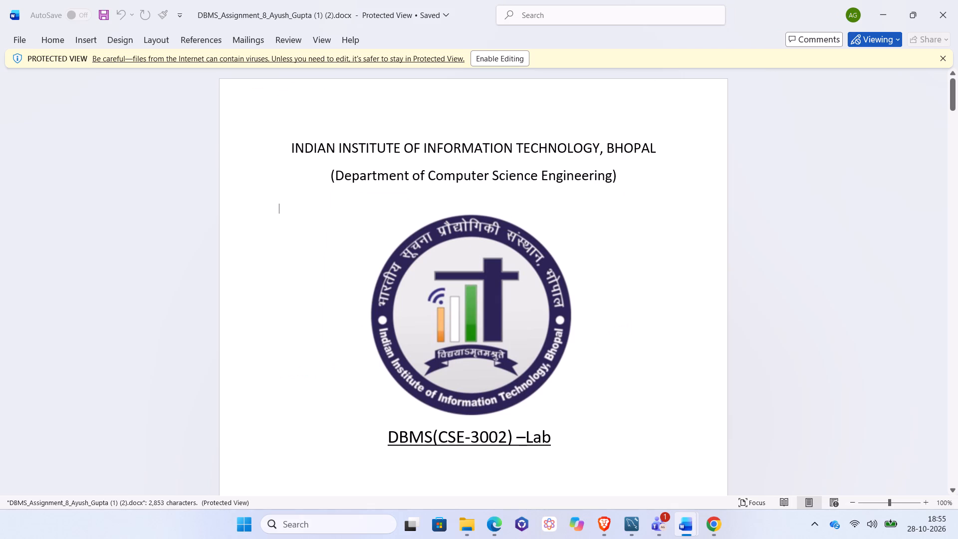
scroll(609, 241, "down", 4)
scroll(532, 271, "down", 2)
left_click(499, 55)
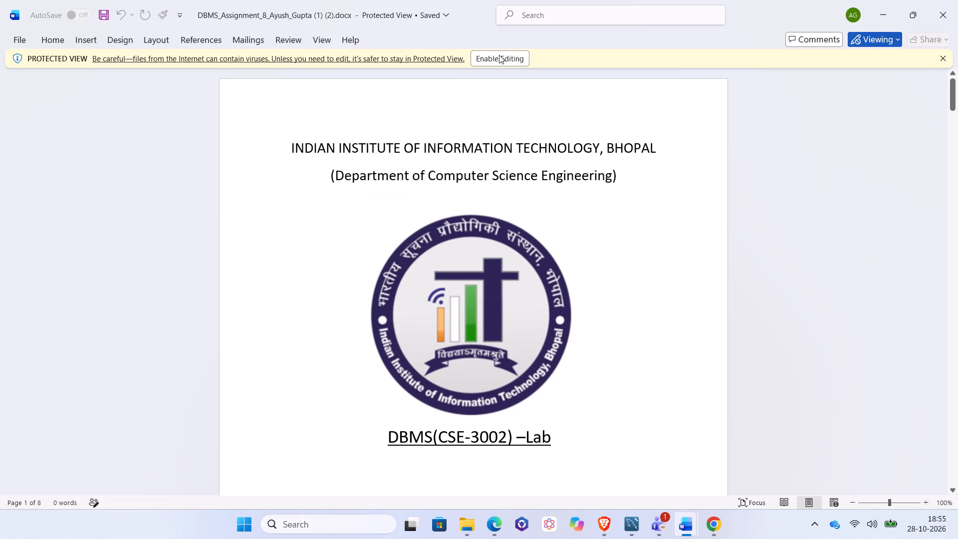
Copy all of the Assignment 8 content, from the QUESTION 1 heading through the end of the document, including queries and result images.
scroll(499, 55, "down", 20)
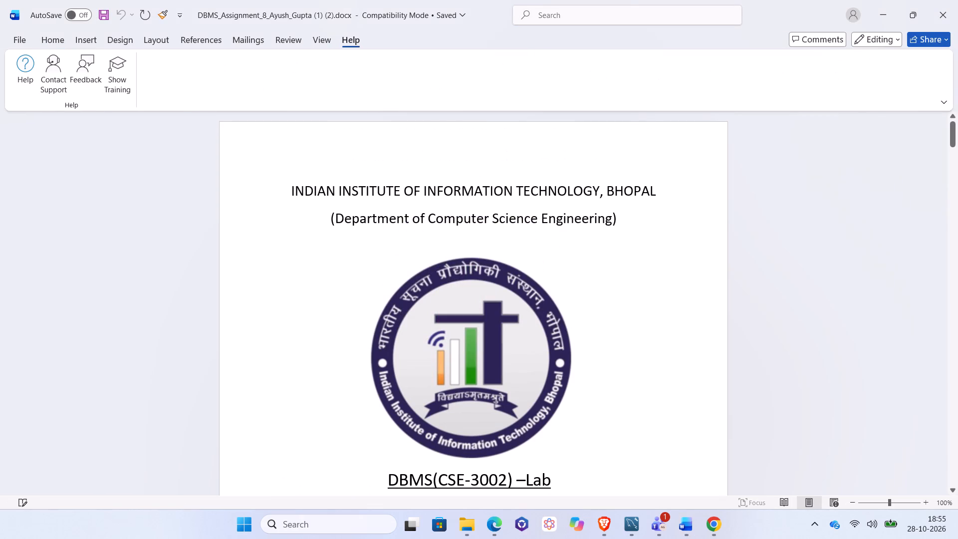
scroll(486, 370, "down", 1)
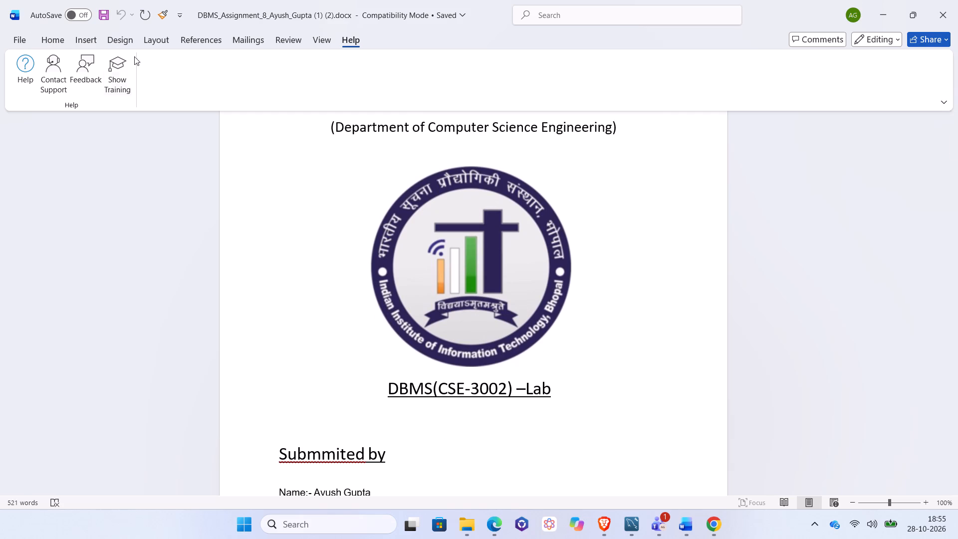
left_click(60, 41)
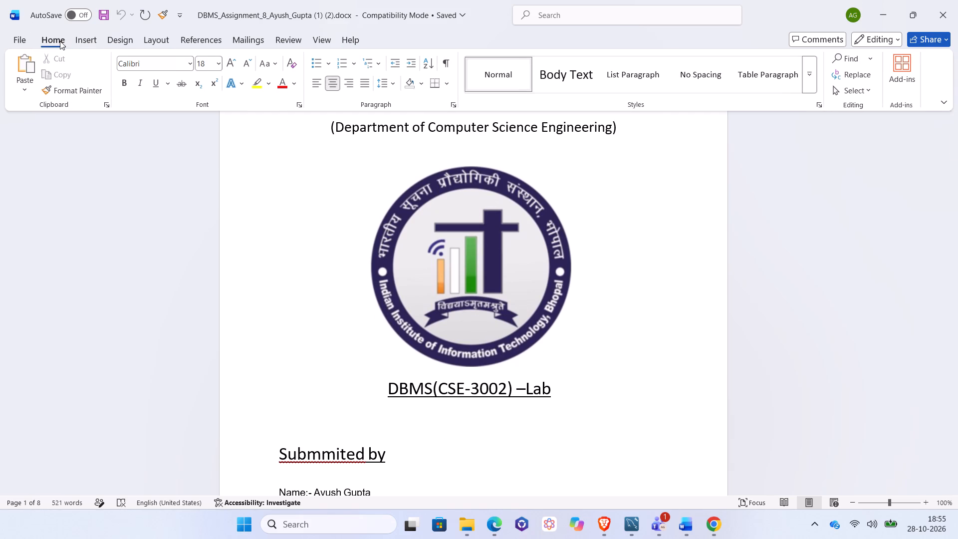
scroll(359, 293, "down", 6)
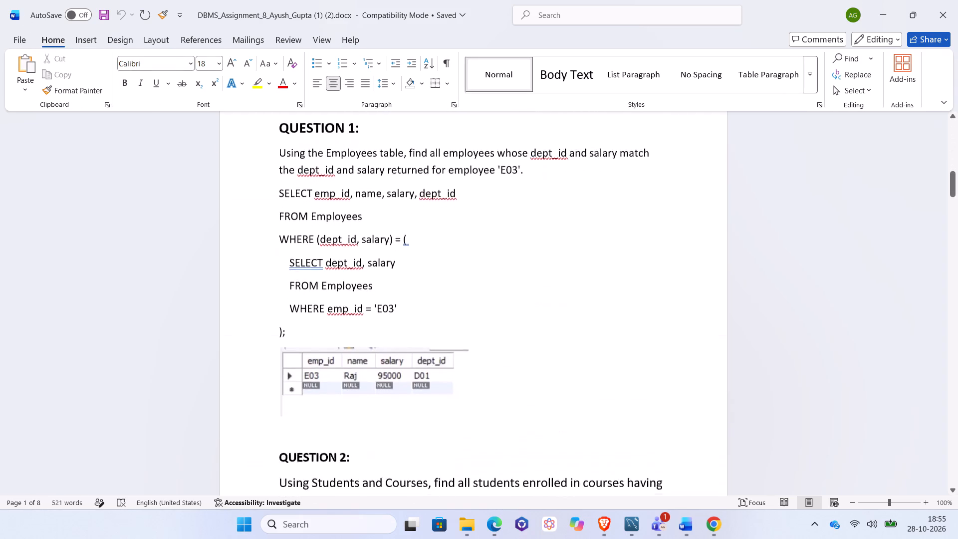
scroll(359, 293, "down", 1)
scroll(359, 293, "up", 3)
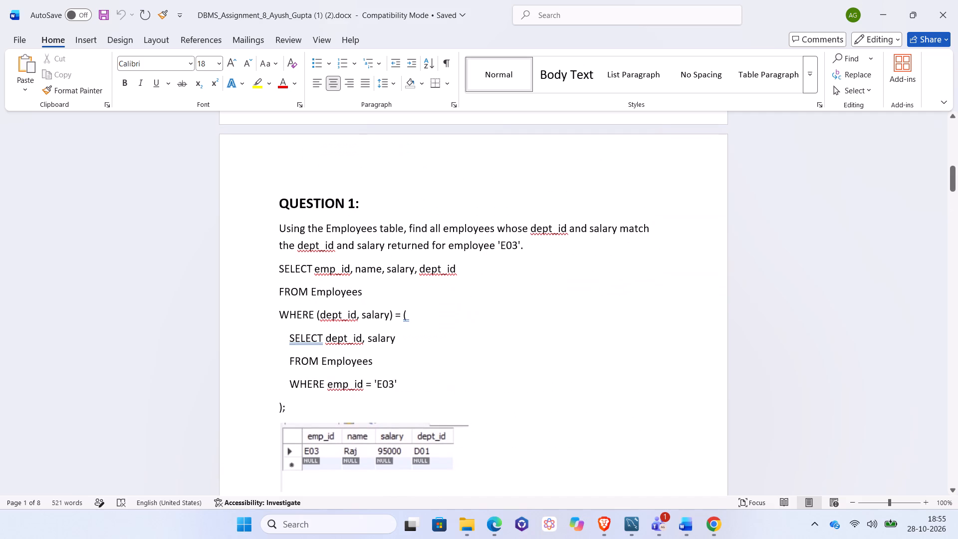
left_click_drag(276, 194, 360, 319)
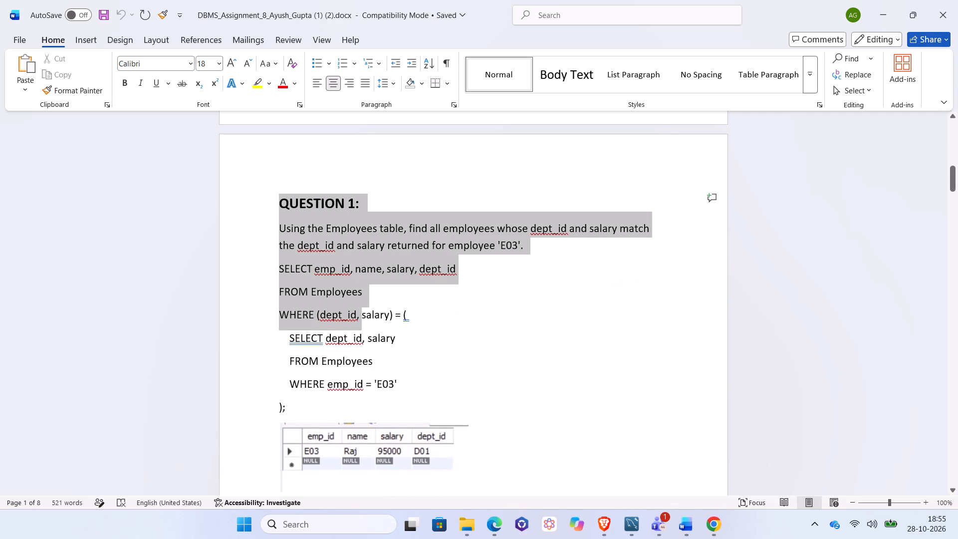
left_click_drag(360, 319, 419, 538)
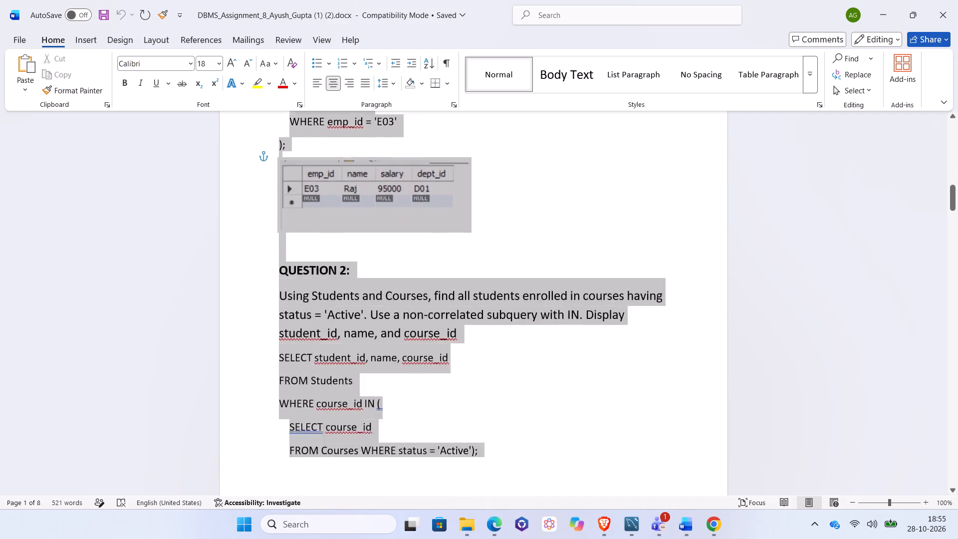
left_click_drag(419, 538, 420, 538)
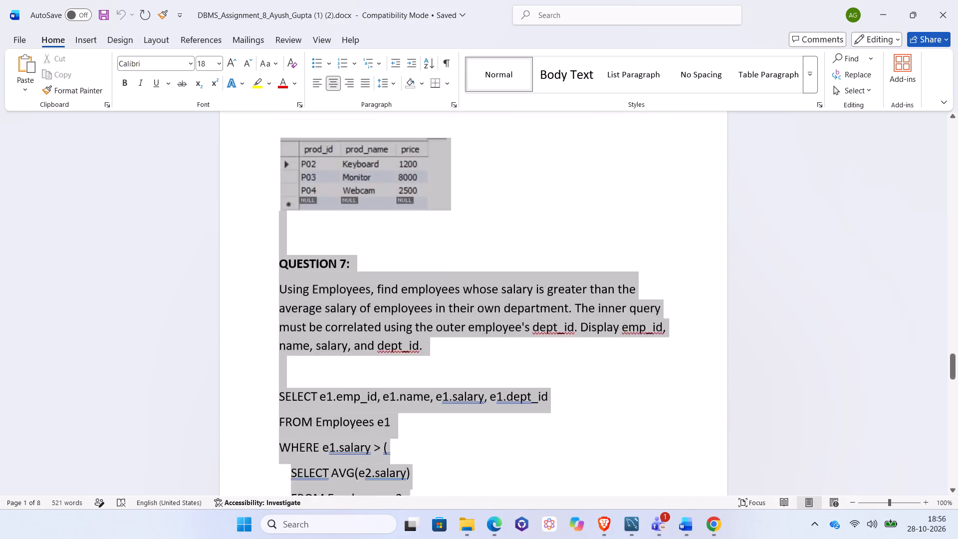
left_click_drag(420, 538, 420, 538)
key("ctrl+c")
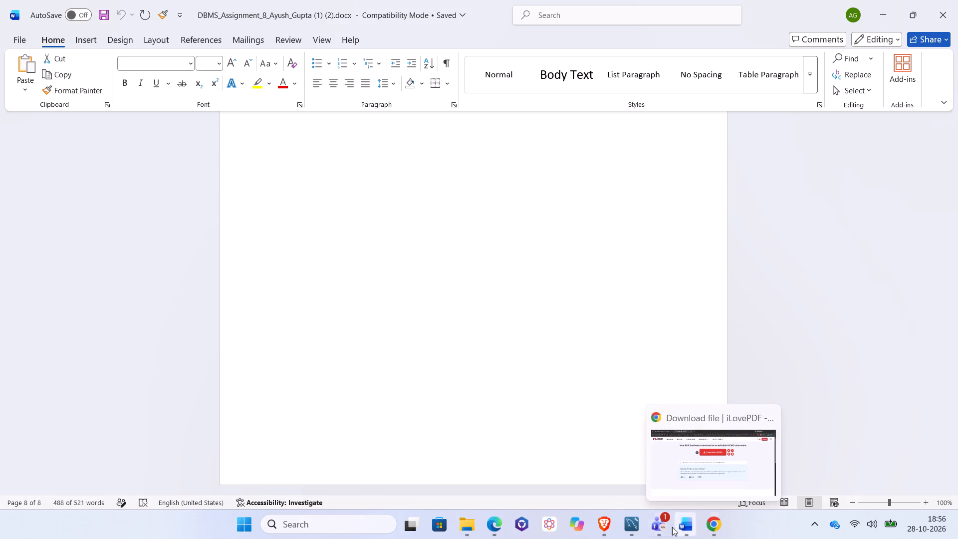
Switch to the DBMS compile file Word document containing the Assignment - 8 heading.
left_click(688, 529)
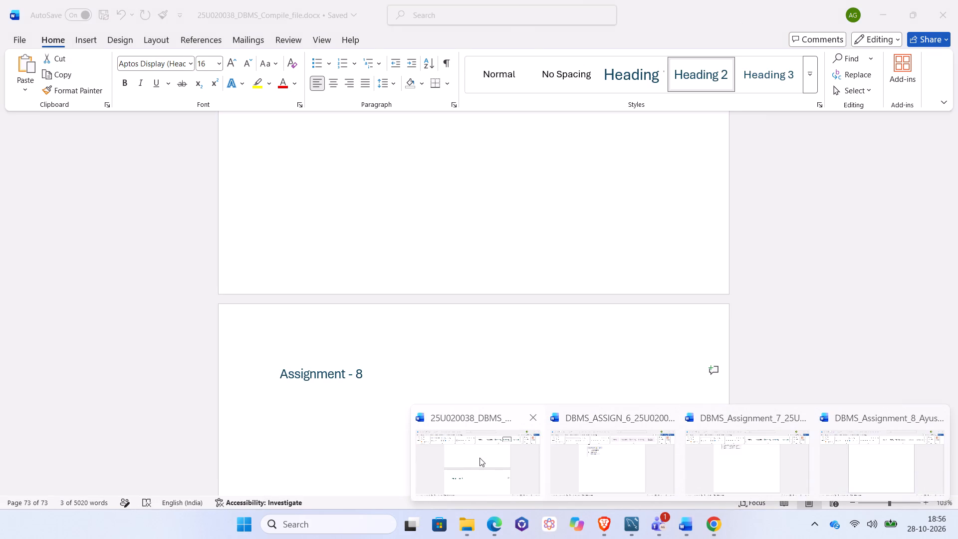
left_click(481, 458)
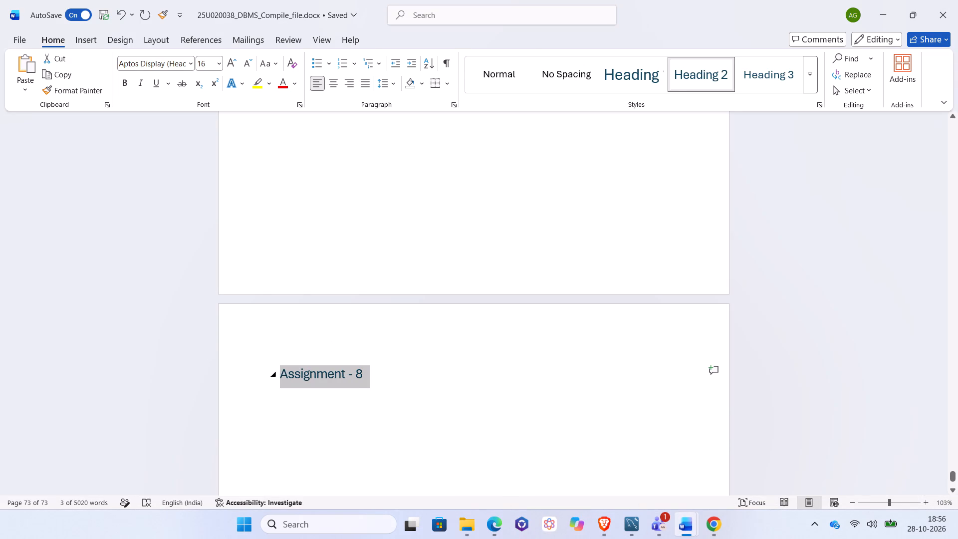
scroll(291, 412, "up", 4)
scroll(291, 412, "down", 5)
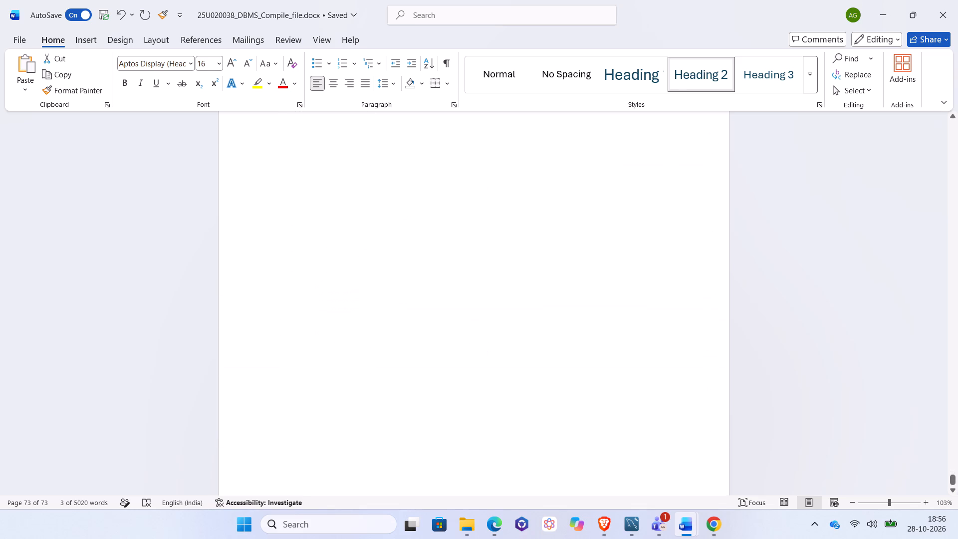
scroll(291, 412, "up", 1)
scroll(291, 409, "down", 1)
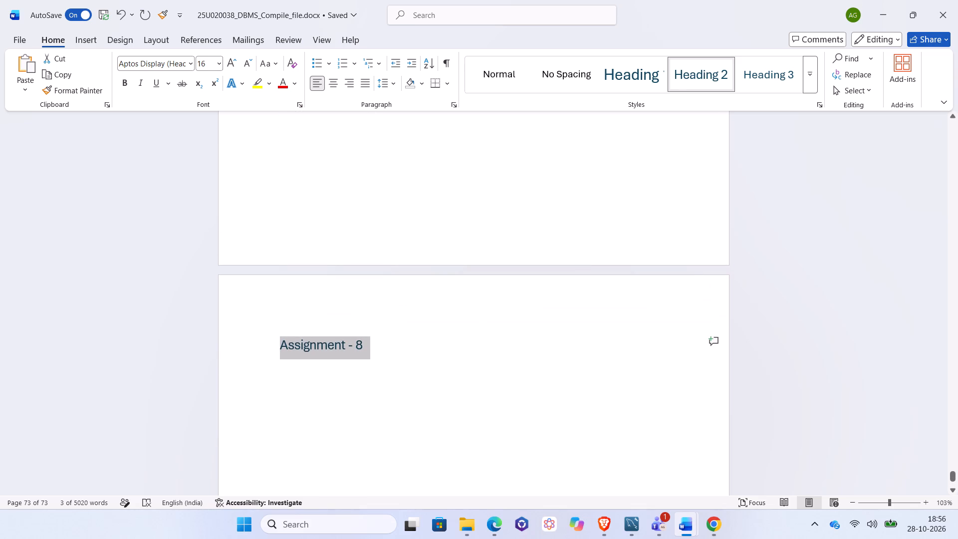
left_click(277, 377)
key("ctrl+v")
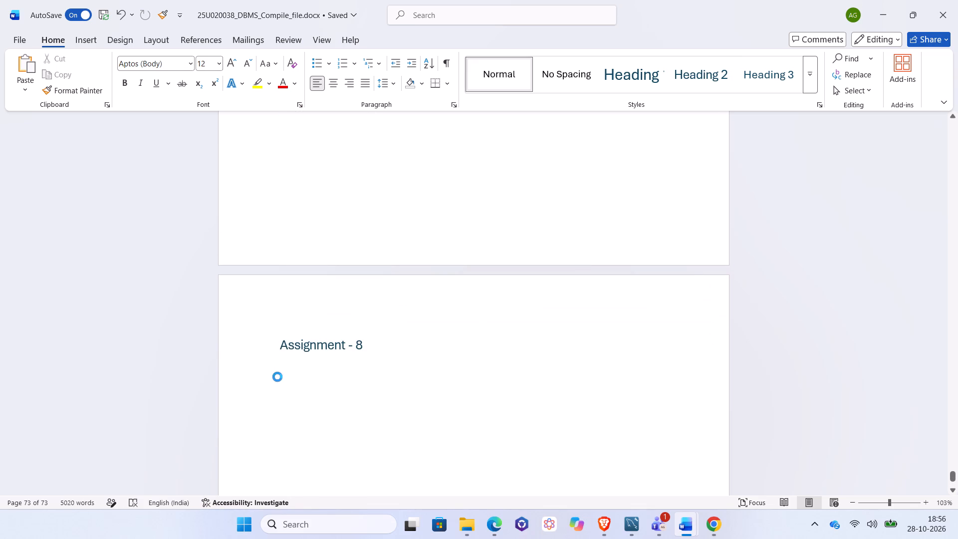
Look through the pasted Assignment 8 pages, checking the queries, result images, page breaks and blank space.
scroll(277, 377, "up", 8)
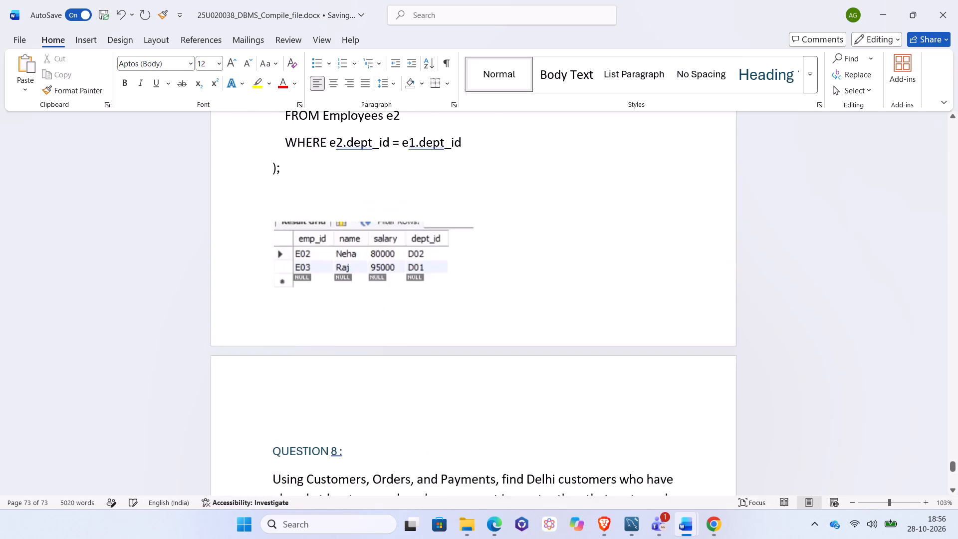
scroll(277, 377, "down", 3)
scroll(277, 377, "up", 1)
scroll(277, 377, "down", 2)
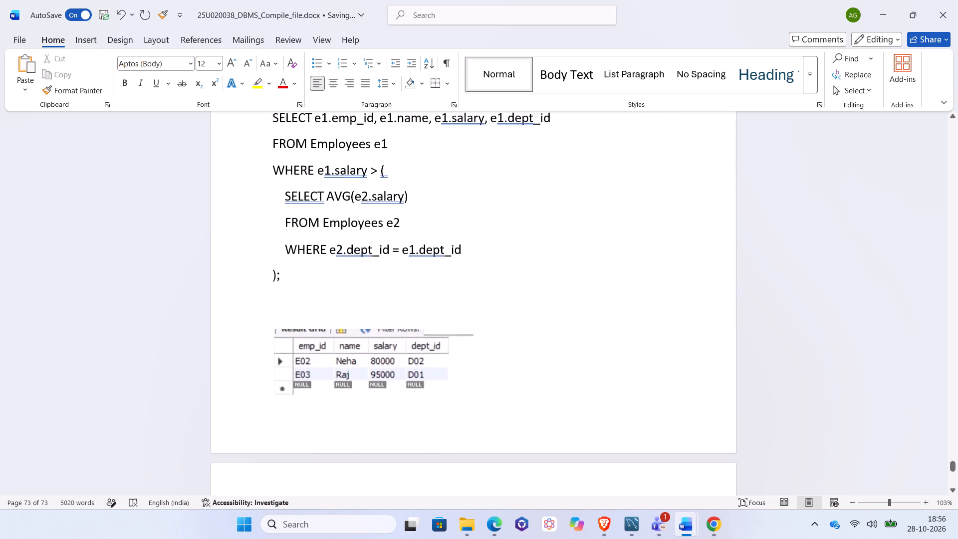
scroll(277, 377, "down", 6)
scroll(277, 377, "up", 1)
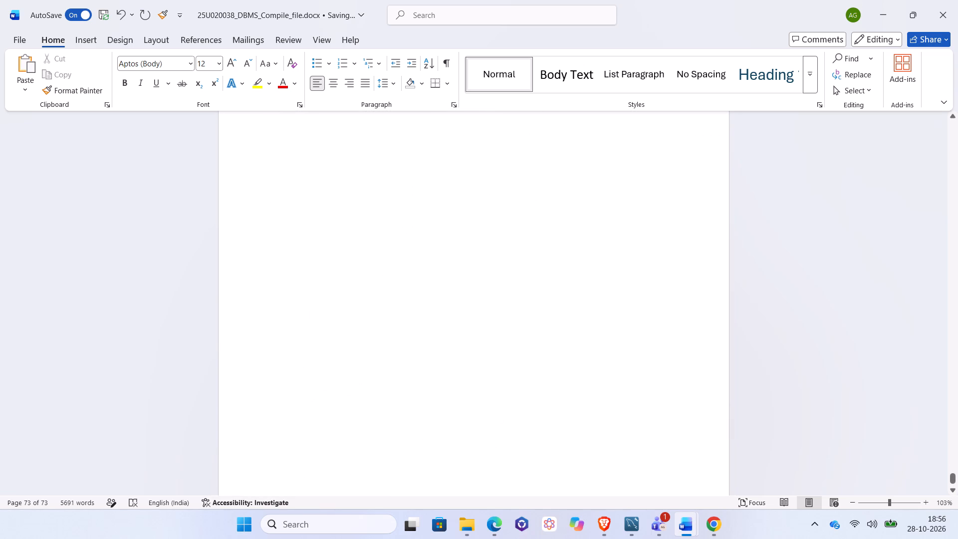
scroll(277, 377, "up", 5)
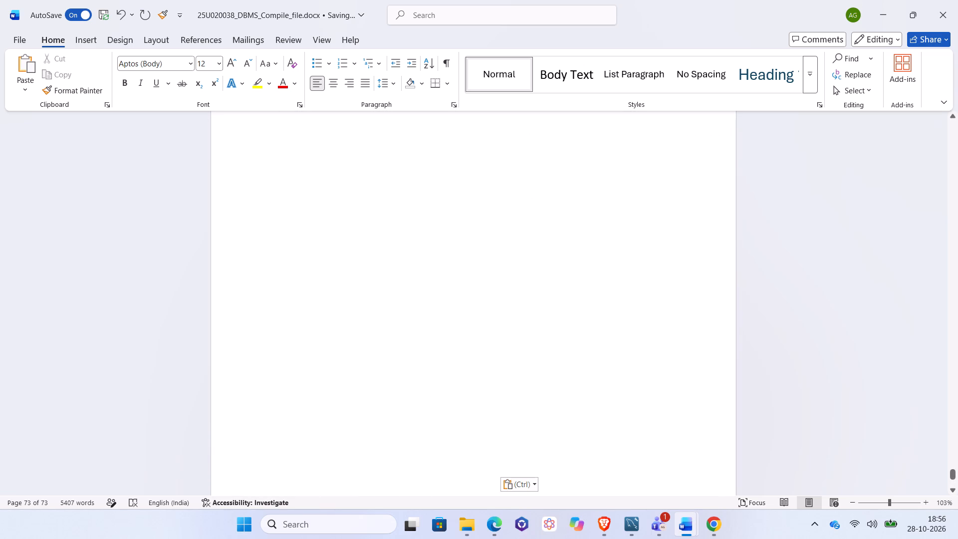
scroll(277, 377, "up", 2)
scroll(277, 377, "down", 2)
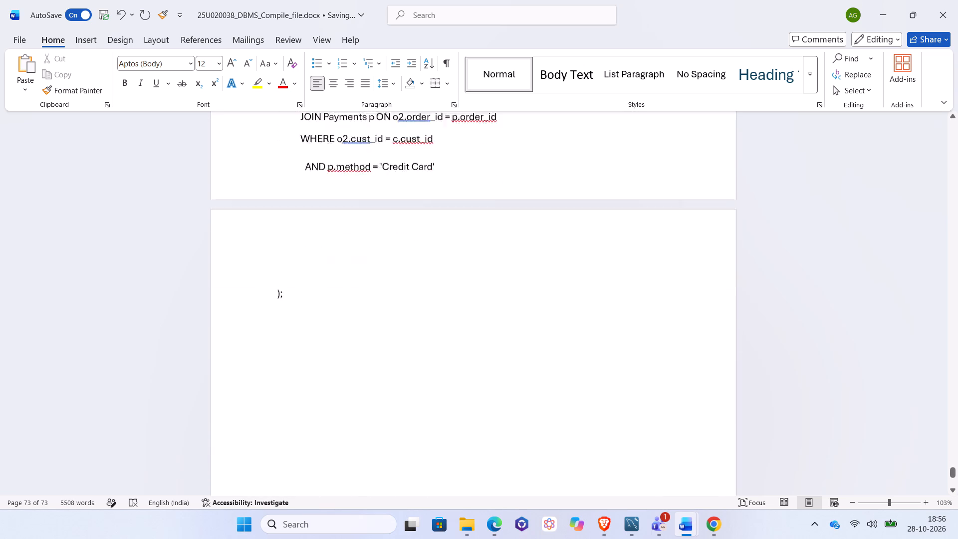
scroll(277, 377, "down", 1)
scroll(277, 377, "up", 1)
scroll(277, 377, "down", 1)
scroll(277, 377, "up", 1)
scroll(277, 377, "down", 1)
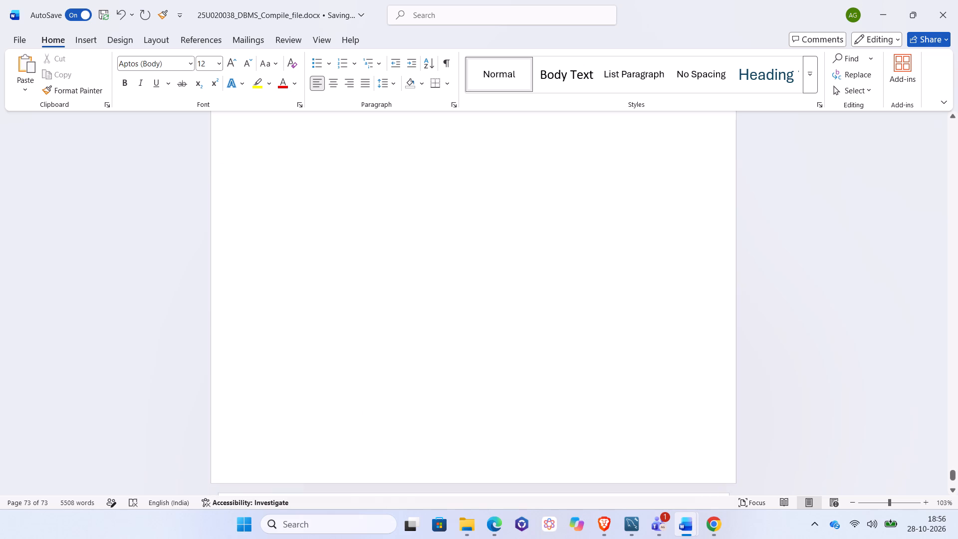
scroll(277, 377, "down", 2)
Move the emp_id, name, salary, dept_id result image from the last page to a new line below the closing ");" on the preceding page.
left_click(269, 398)
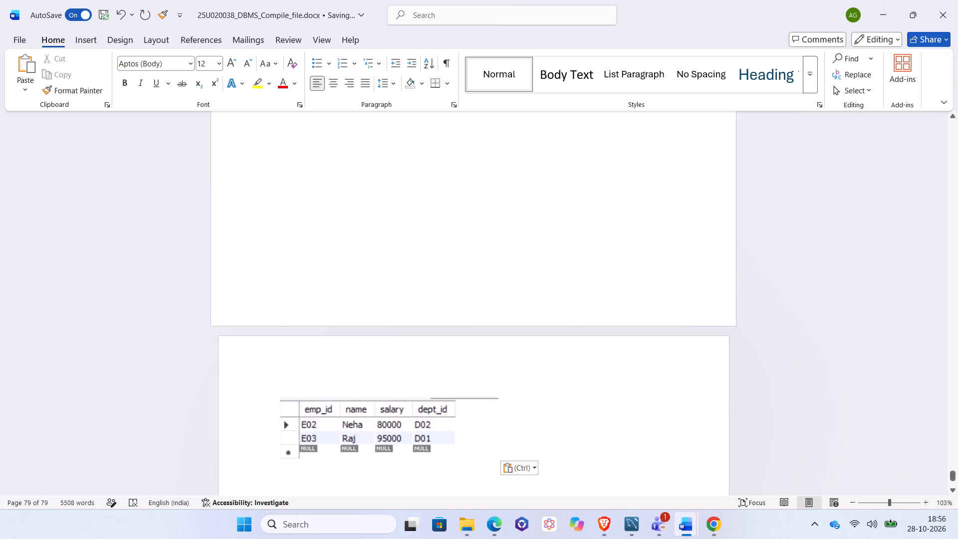
left_click(269, 398)
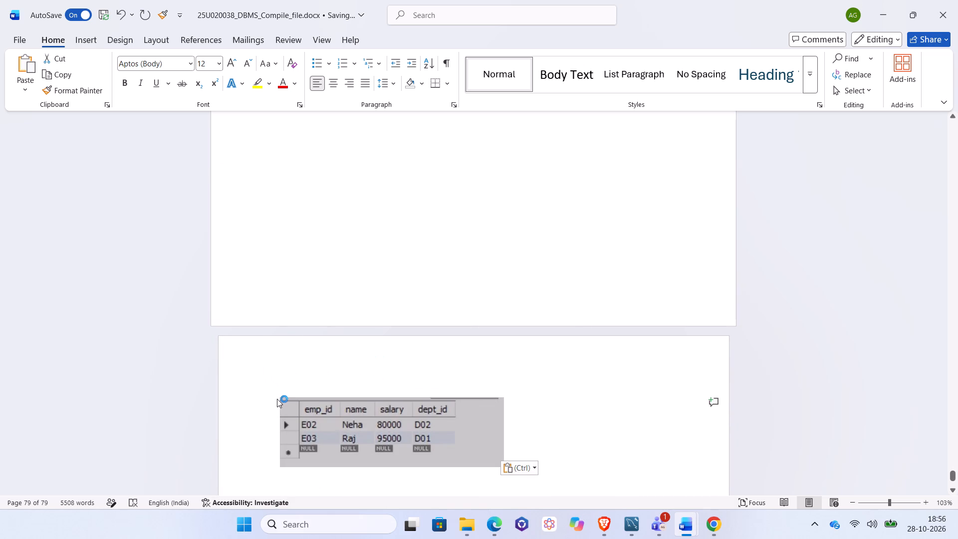
left_click(271, 399)
key("ctrl+x")
scroll(271, 399, "up", 2)
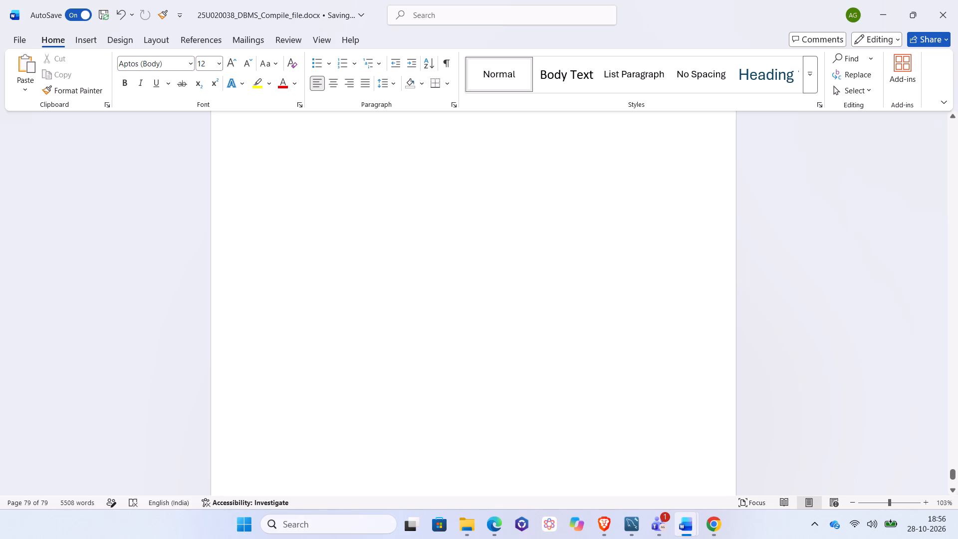
scroll(271, 399, "up", 2)
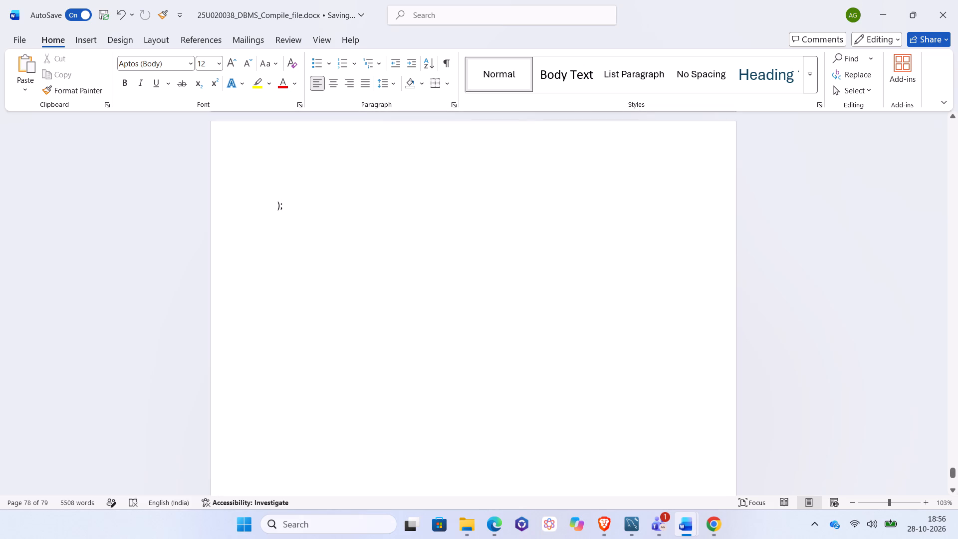
left_click(292, 204)
key("Return")
key("ctrl+v")
Enter the text "Assignment - 9" at the start of the emptied last page.
scroll(302, 369, "down", 4)
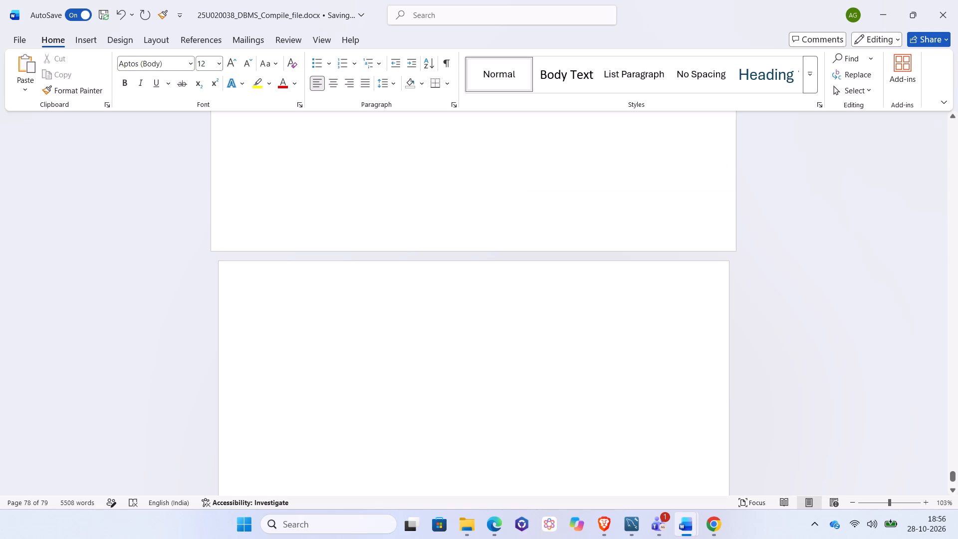
left_click(246, 284)
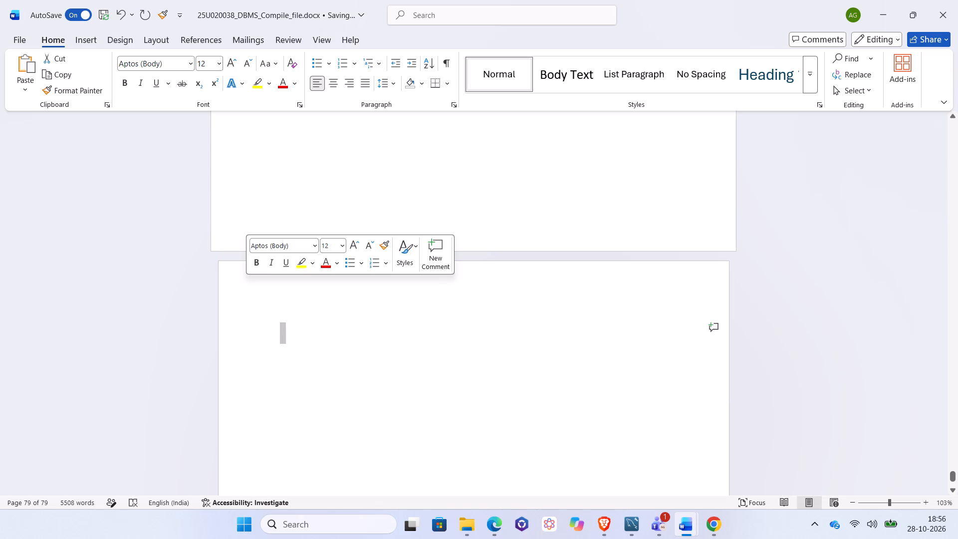
left_click(246, 284)
left_click(277, 315)
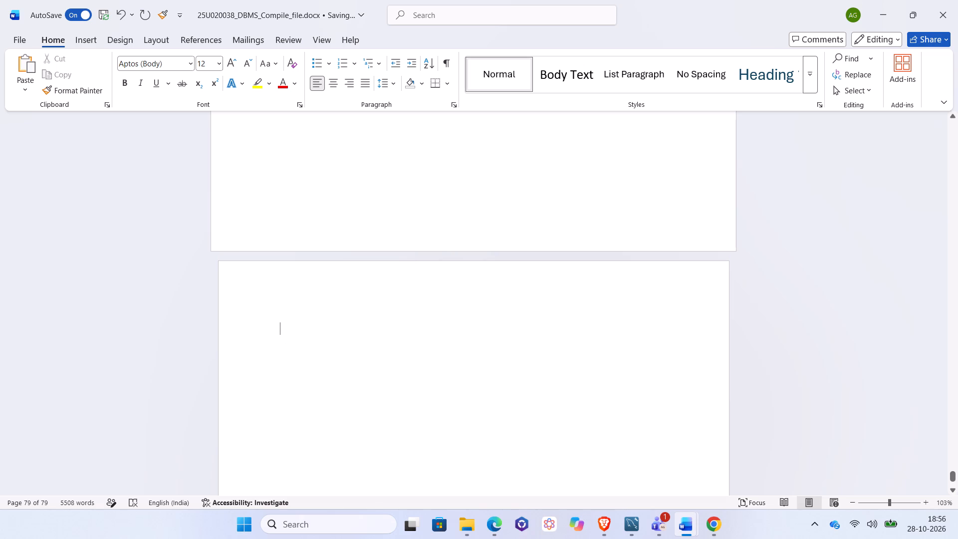
key("a")
type("ssi")
type("gnm")
type("ent")
key("space")
type("-")
key("space")
key("9")
Apply the Heading 2 style to "Assignment - 9" and start a new line below it.
left_click_drag(278, 324, 353, 328)
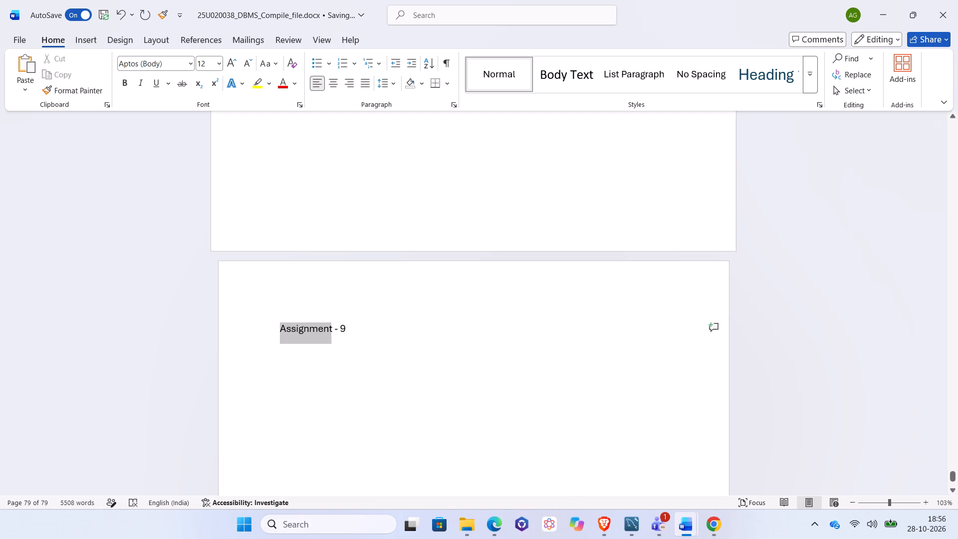
left_click_drag(353, 328, 370, 328)
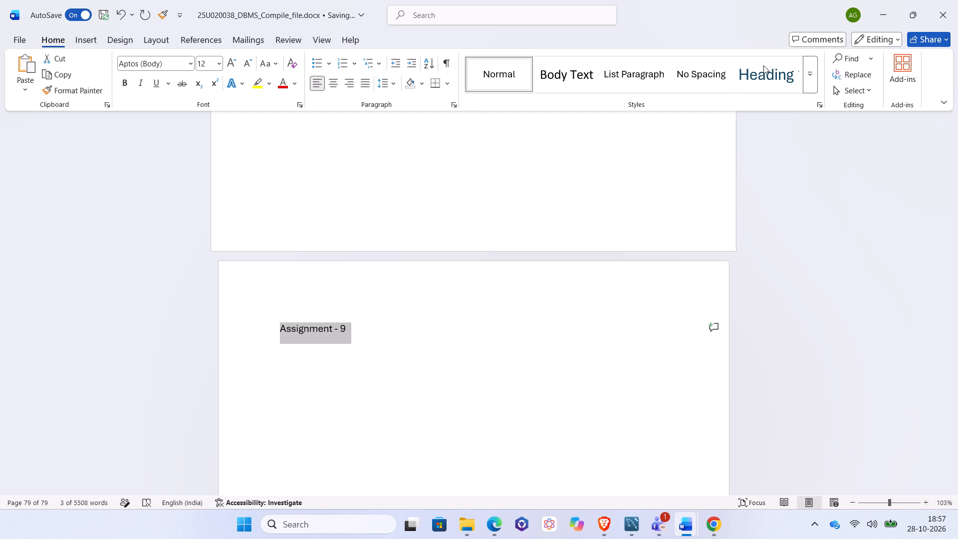
left_click(810, 75)
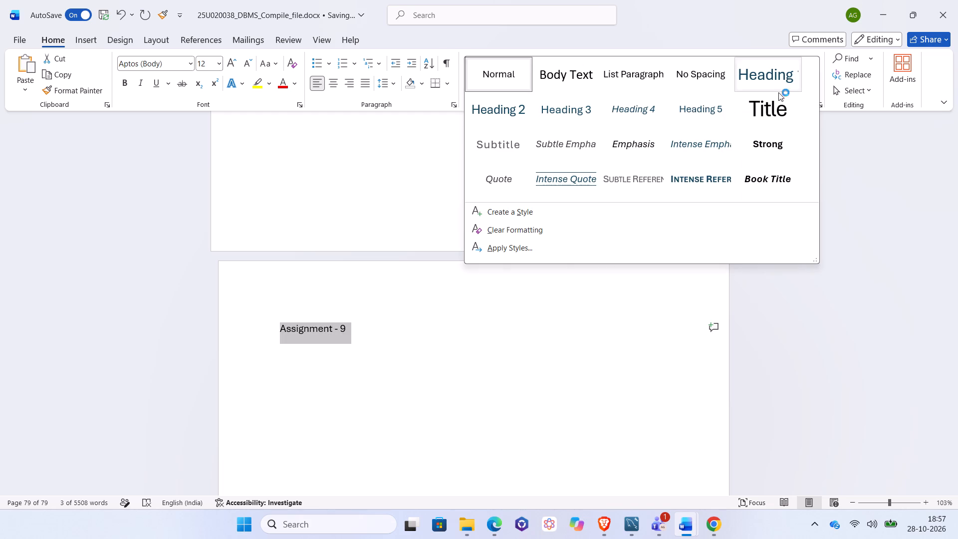
left_click(502, 115)
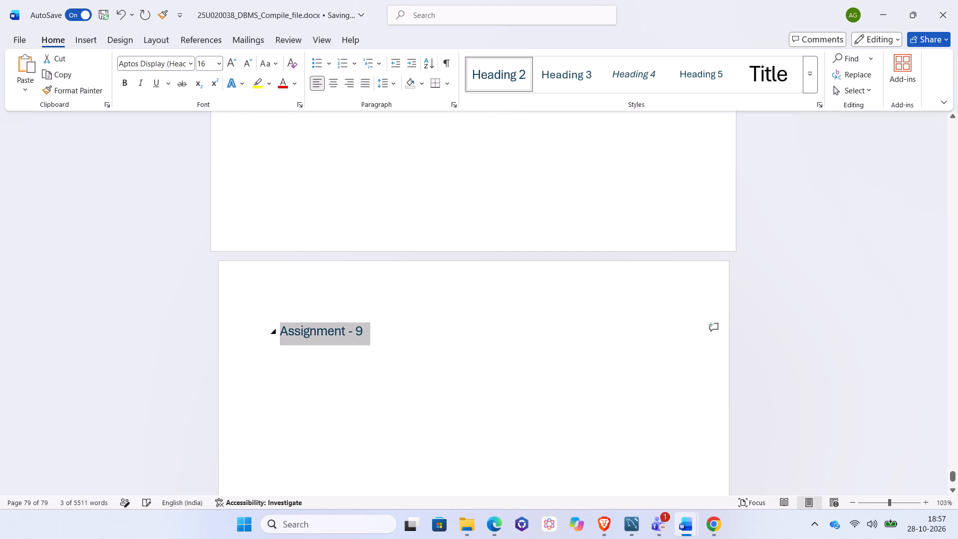
left_click(377, 333)
key("Return")
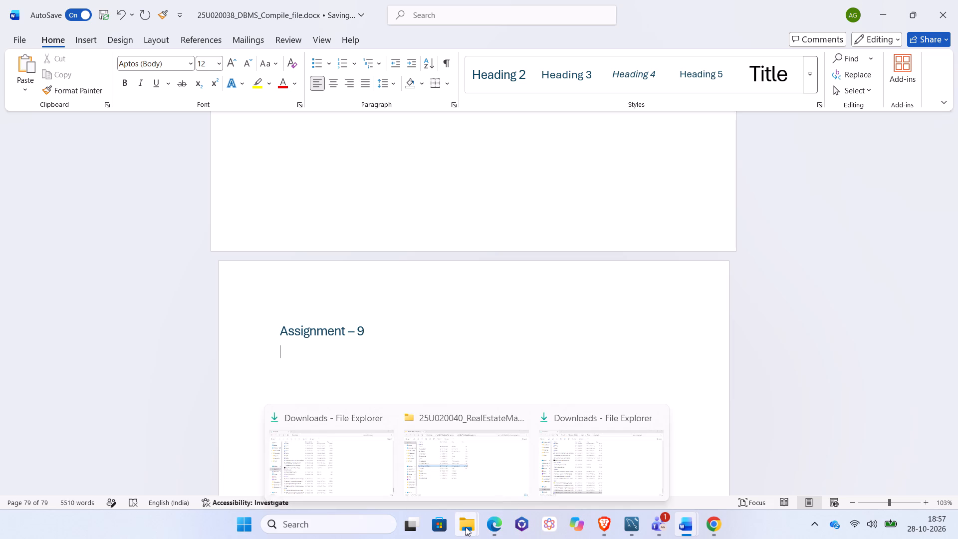
left_click(455, 483)
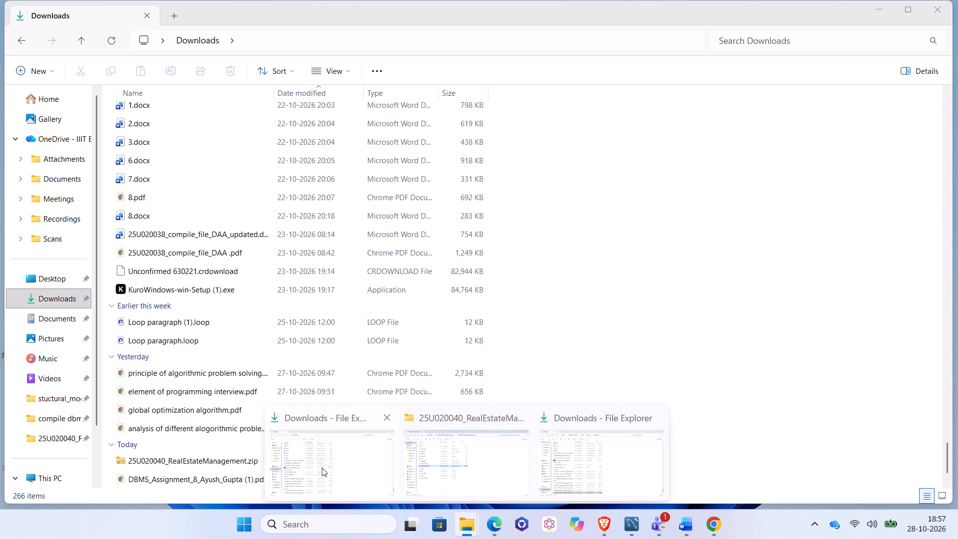
left_click(457, 491)
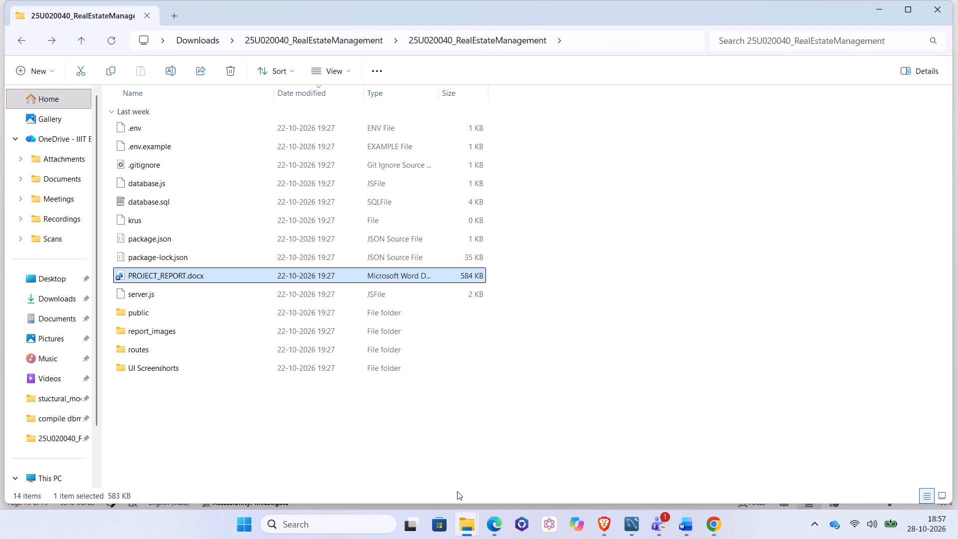
double_click(202, 273)
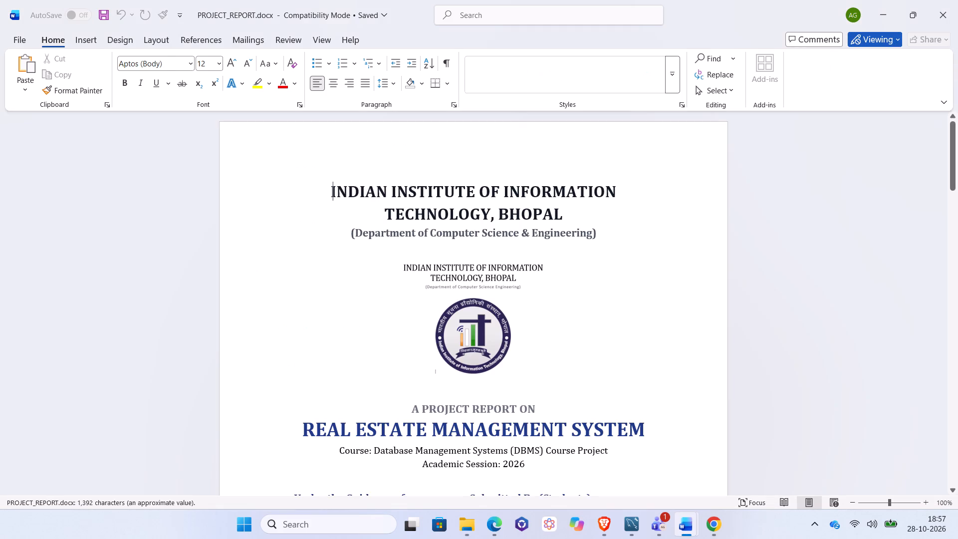
Copy the report content from "1. Project Title & Overview" through the "Figure 4.7: Relational Search Interface with SQL JOIN Queries" heading.
scroll(351, 334, "right", 1)
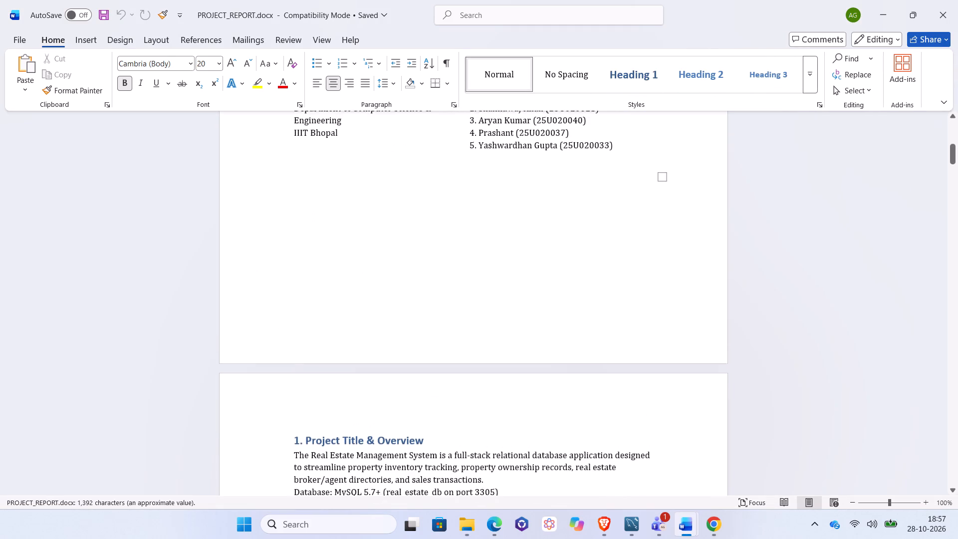
scroll(351, 334, "right", 1)
scroll(351, 334, "up", 1)
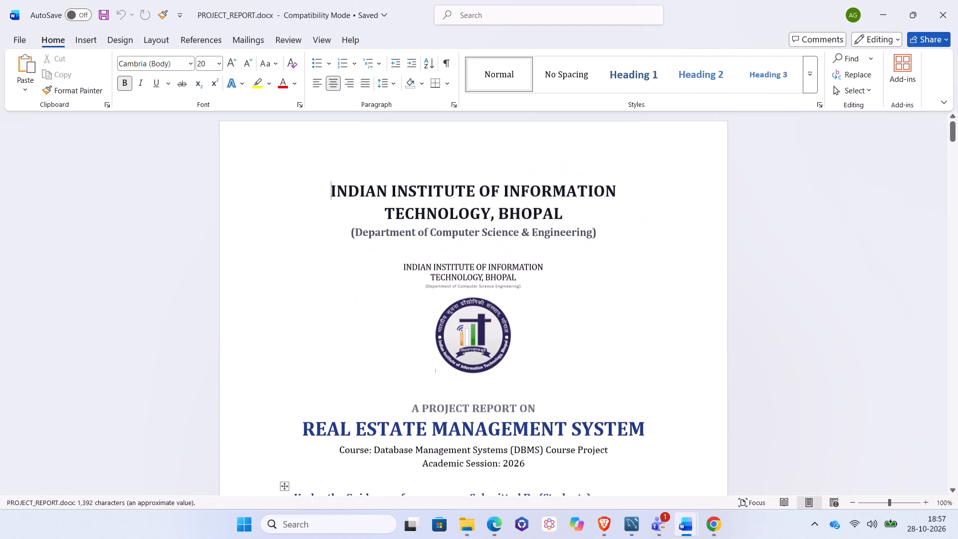
scroll(351, 334, "up", 1)
scroll(356, 370, "down", 3)
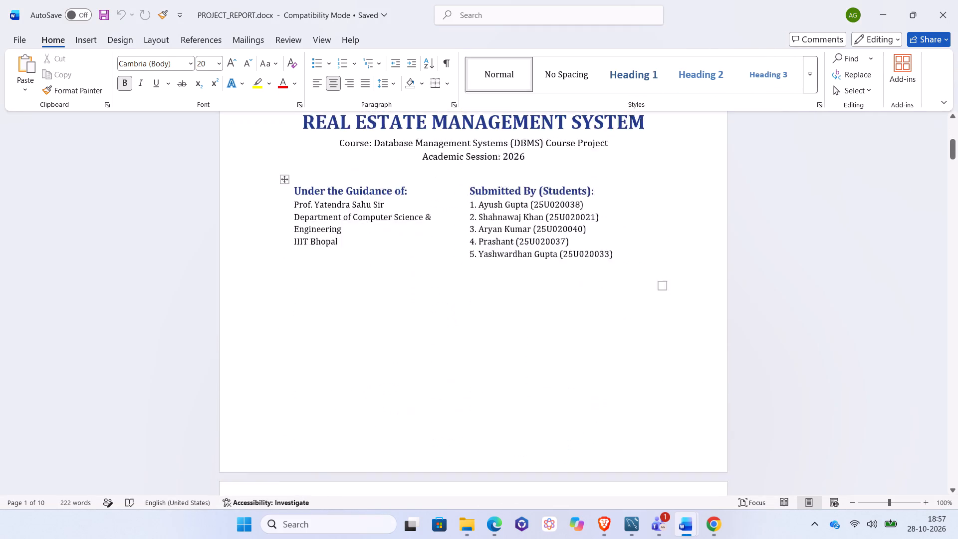
scroll(356, 370, "down", 3)
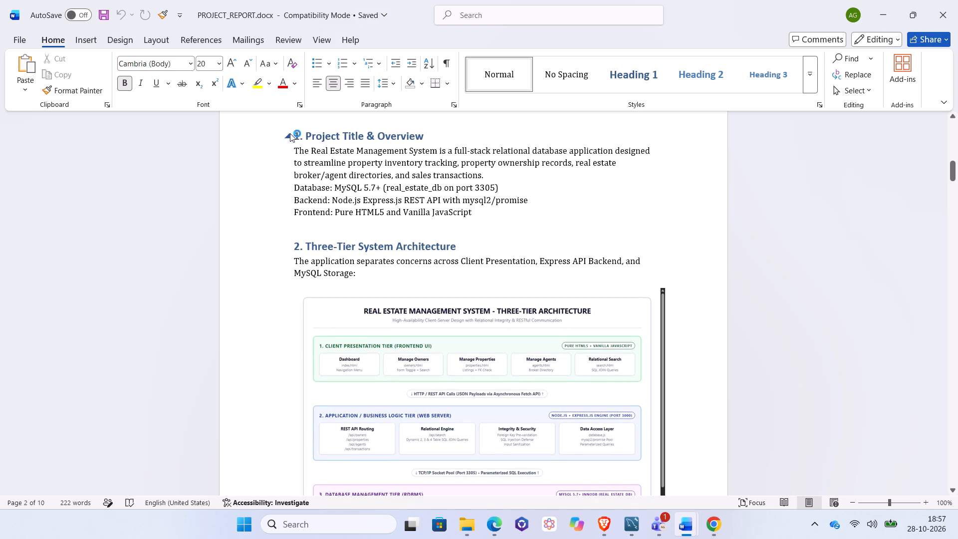
left_click_drag(269, 120, 305, 170)
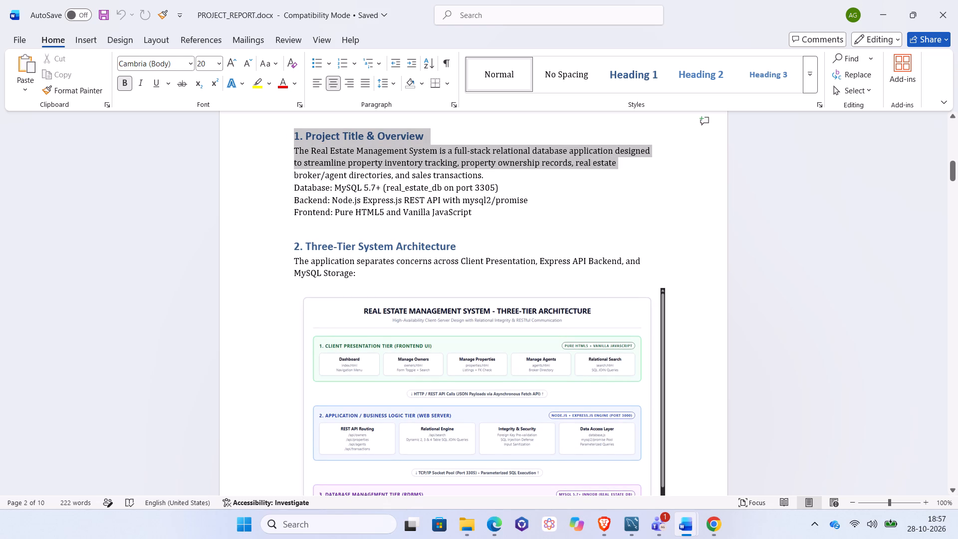
left_click_drag(305, 170, 311, 361)
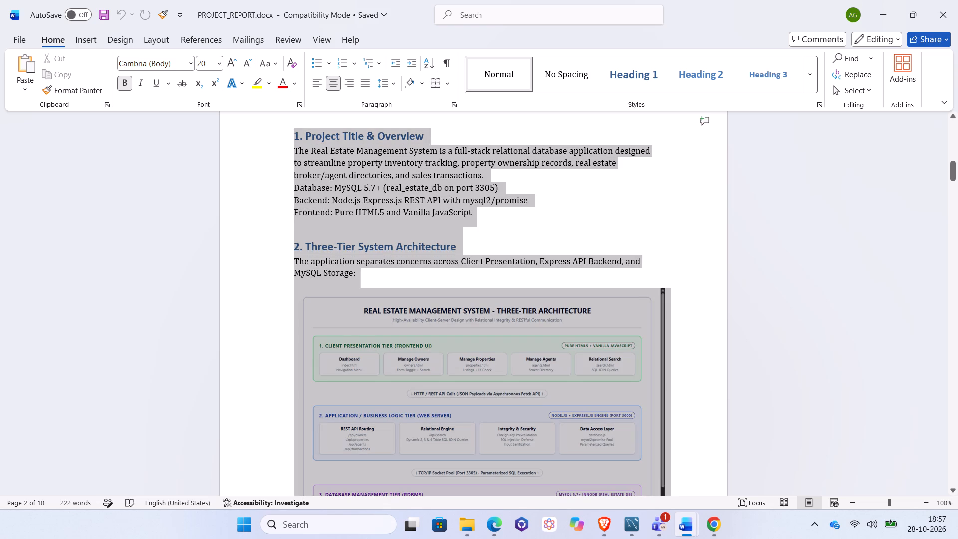
left_click_drag(311, 361, 316, 519)
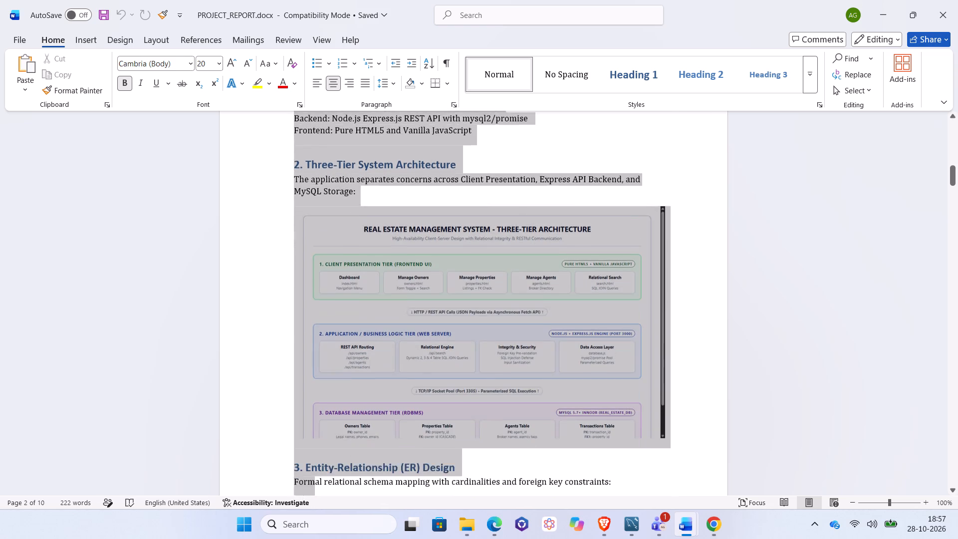
left_click_drag(316, 519, 320, 506)
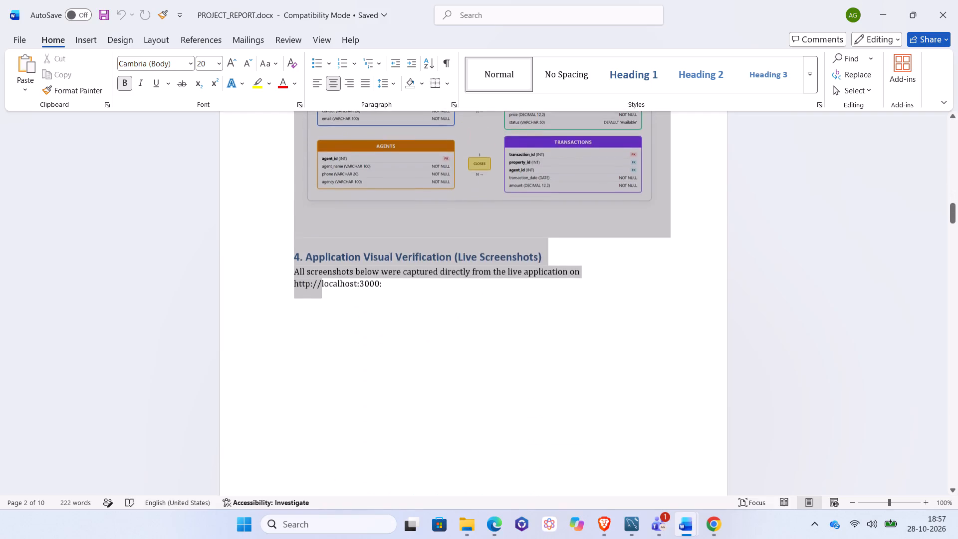
left_click_drag(320, 506, 323, 504)
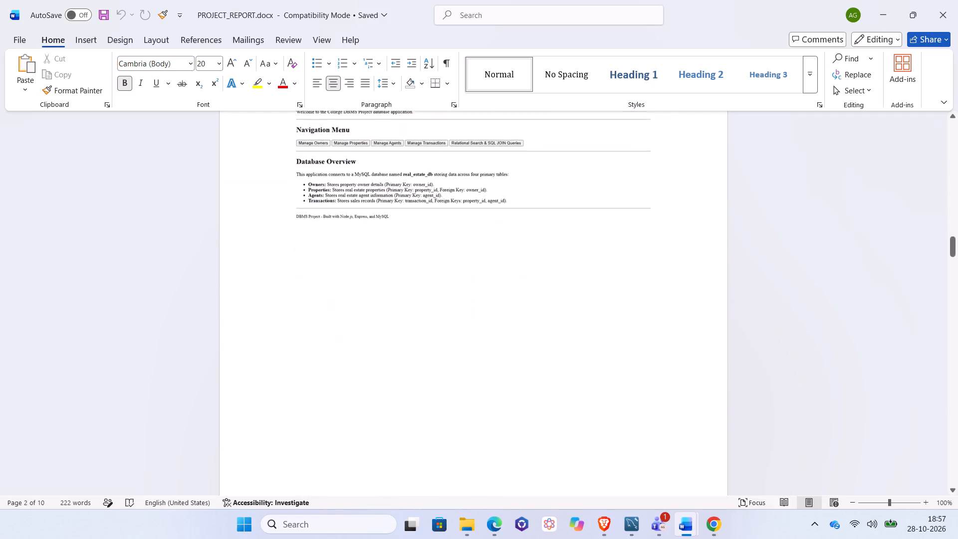
left_click_drag(323, 504, 326, 516)
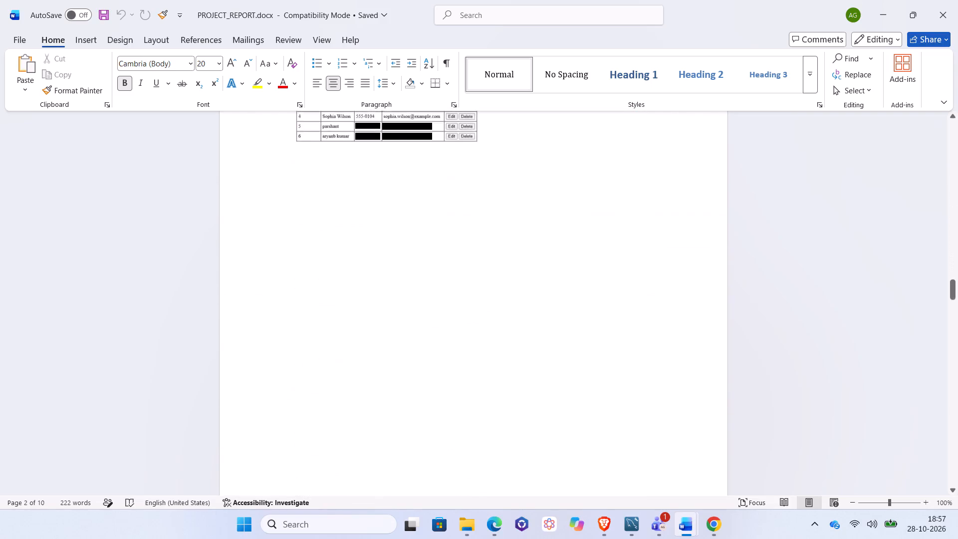
left_click_drag(326, 516, 326, 516)
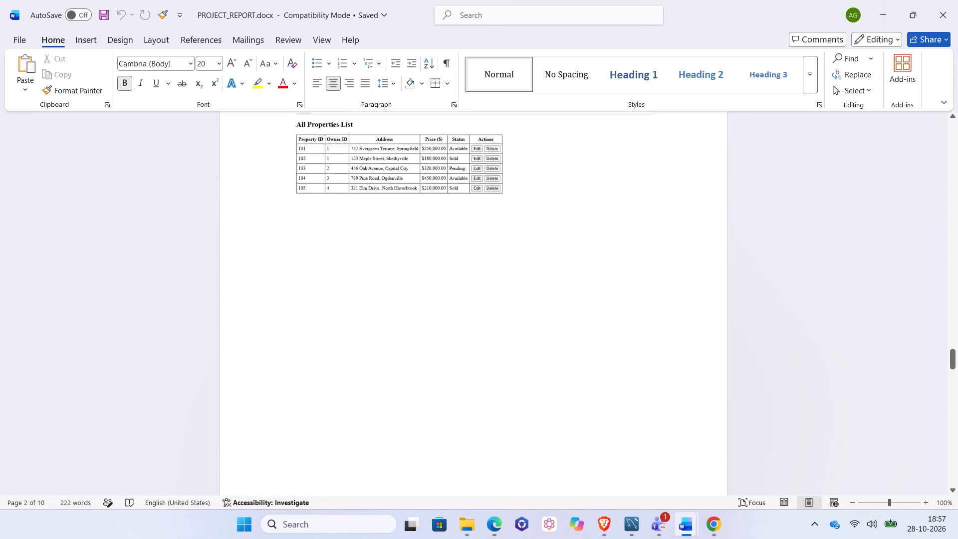
left_click_drag(326, 516, 327, 516)
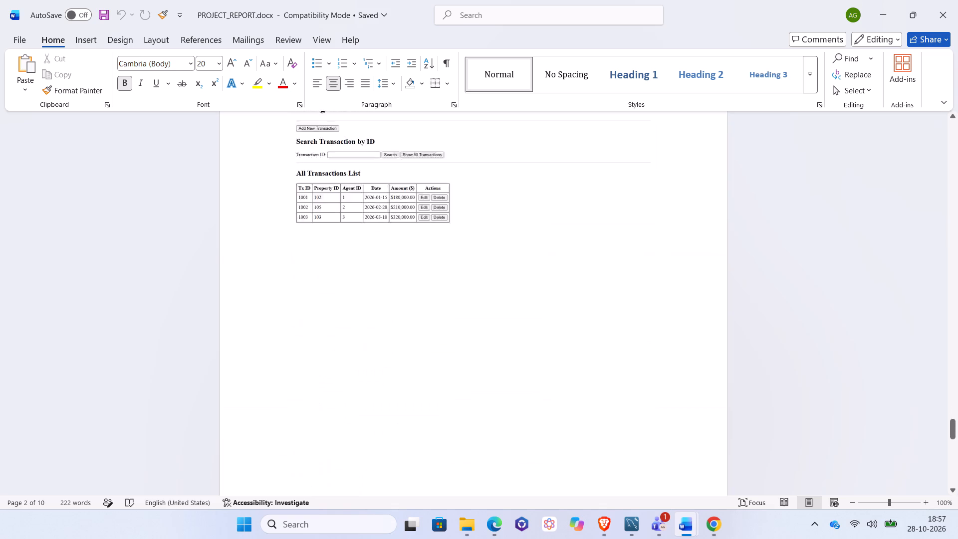
left_click_drag(327, 516, 328, 512)
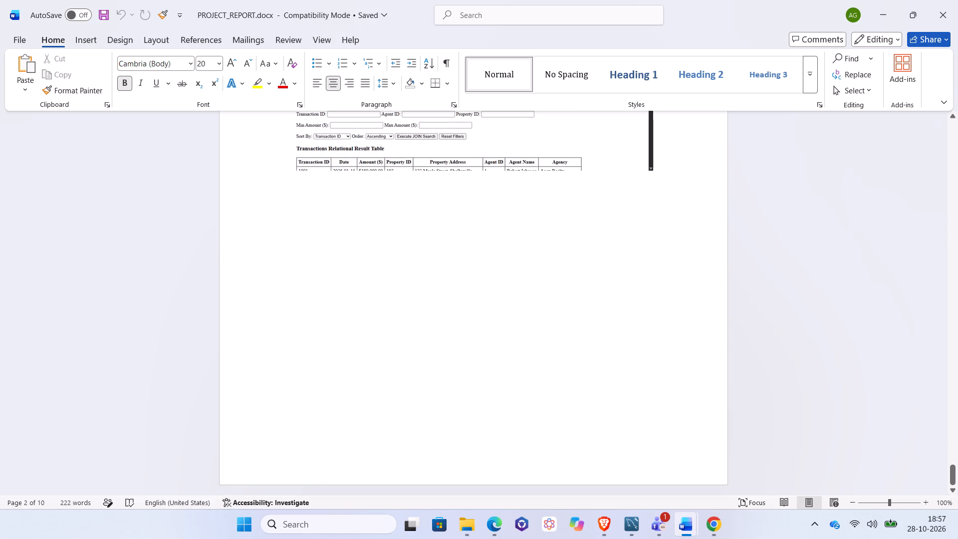
left_click_drag(328, 512, 464, 269)
scroll(464, 269, "up", 2)
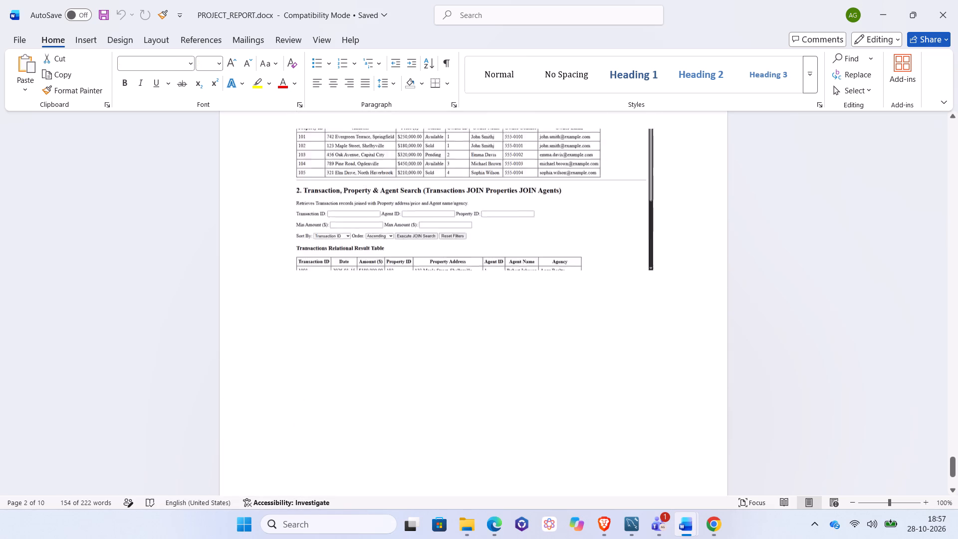
scroll(464, 269, "up", 4)
scroll(464, 269, "down", 1)
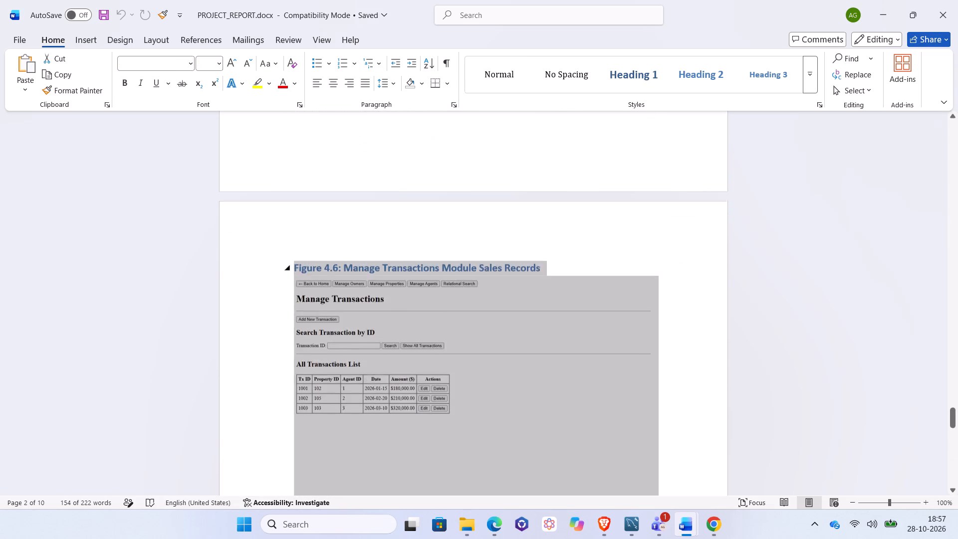
scroll(464, 269, "down", 1)
scroll(464, 269, "up", 1)
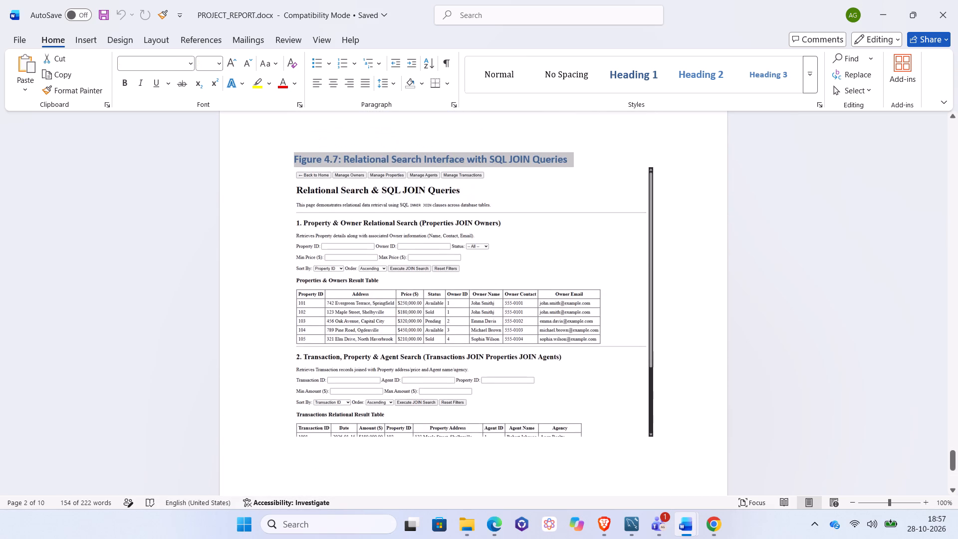
scroll(464, 269, "up", 2)
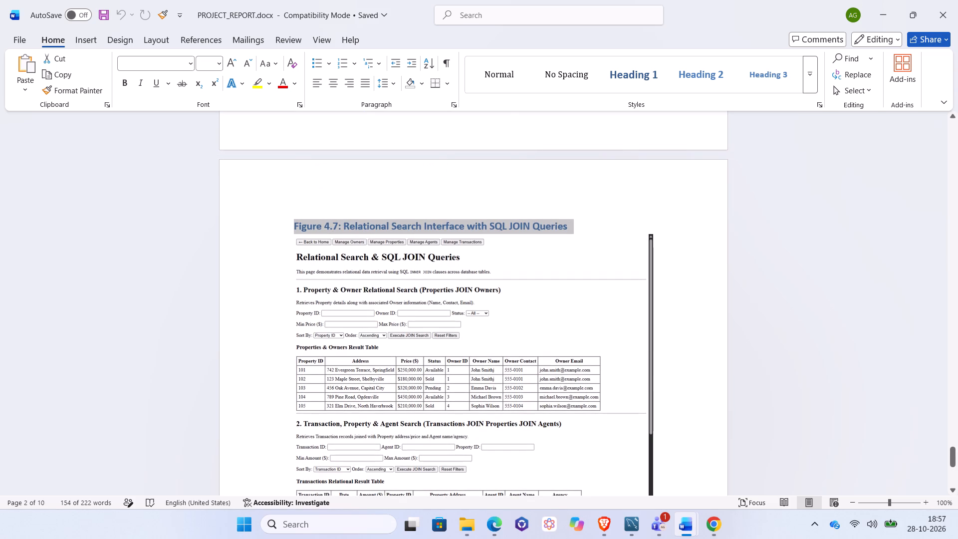
key("ctrl+c")
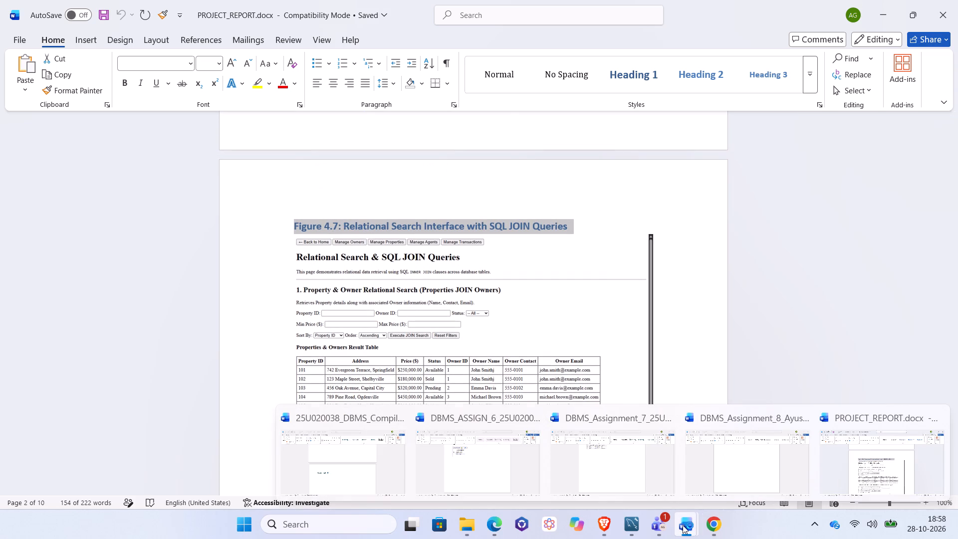
left_click(344, 473)
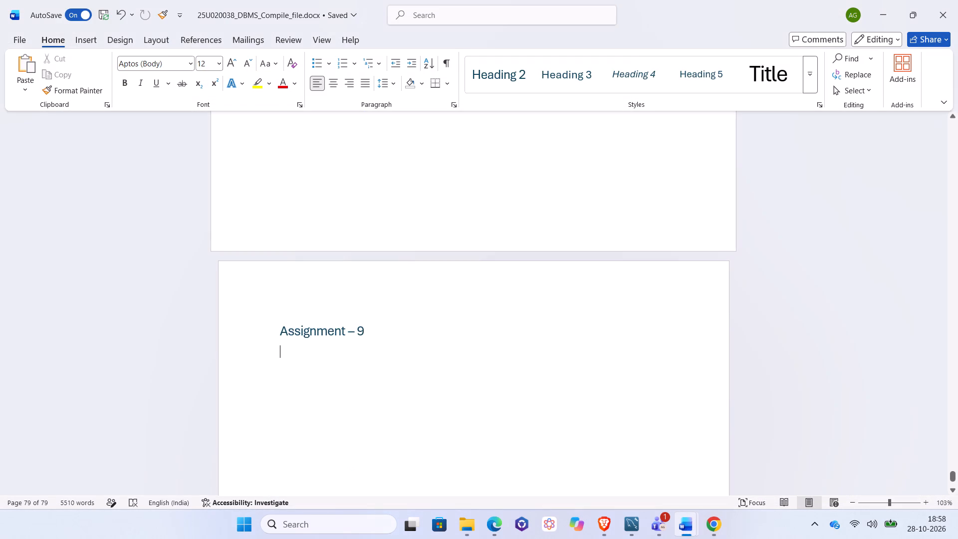
key("ctrl+v")
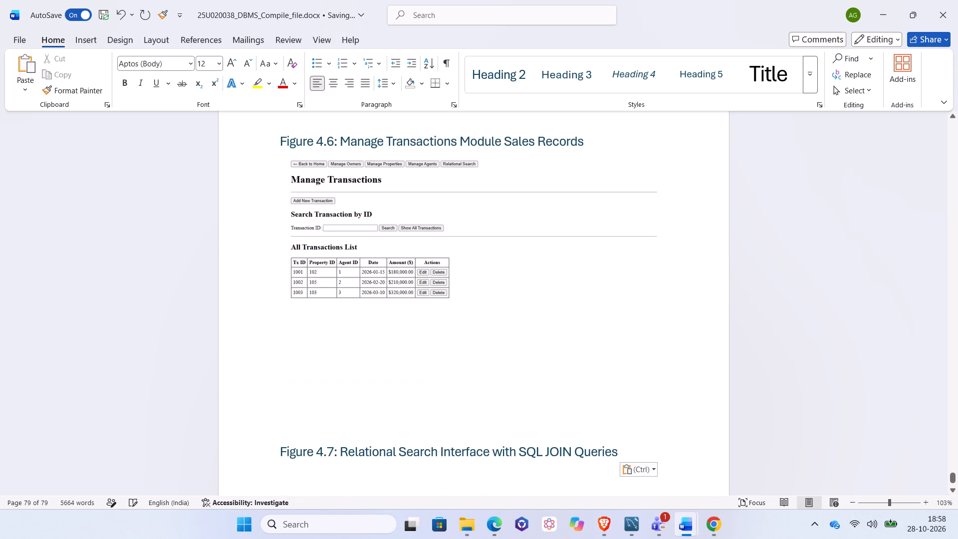
scroll(311, 400, "up", 4)
scroll(311, 400, "down", 5)
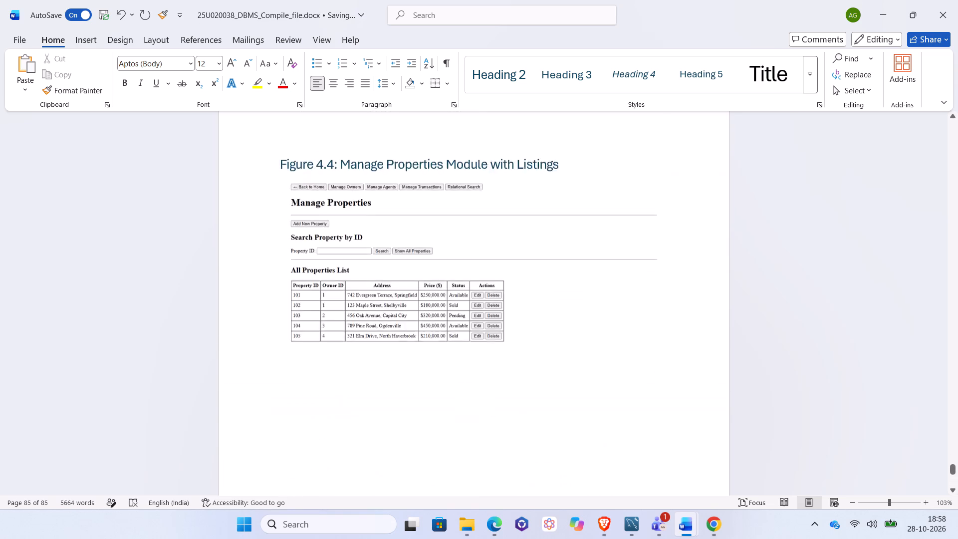
scroll(311, 400, "down", 4)
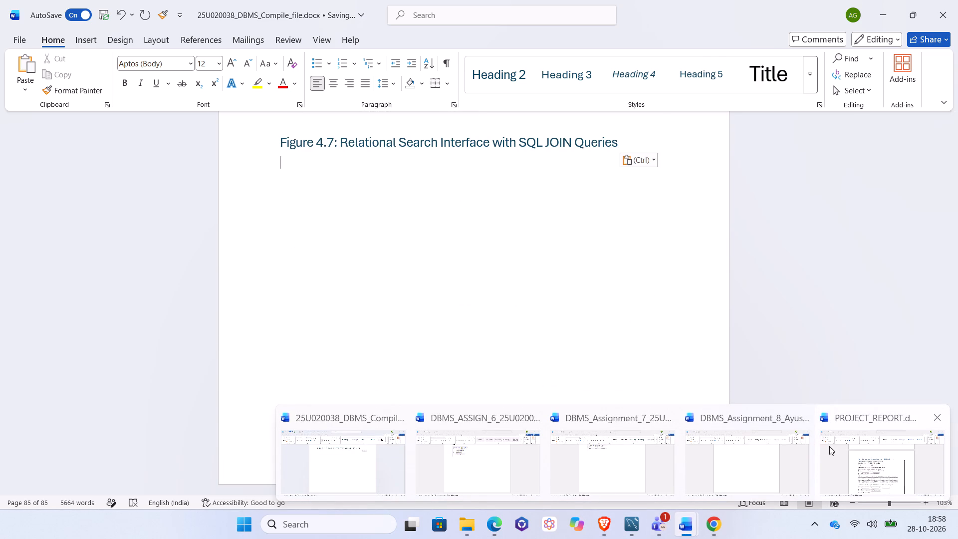
left_click(856, 456)
scroll(396, 367, "down", 1)
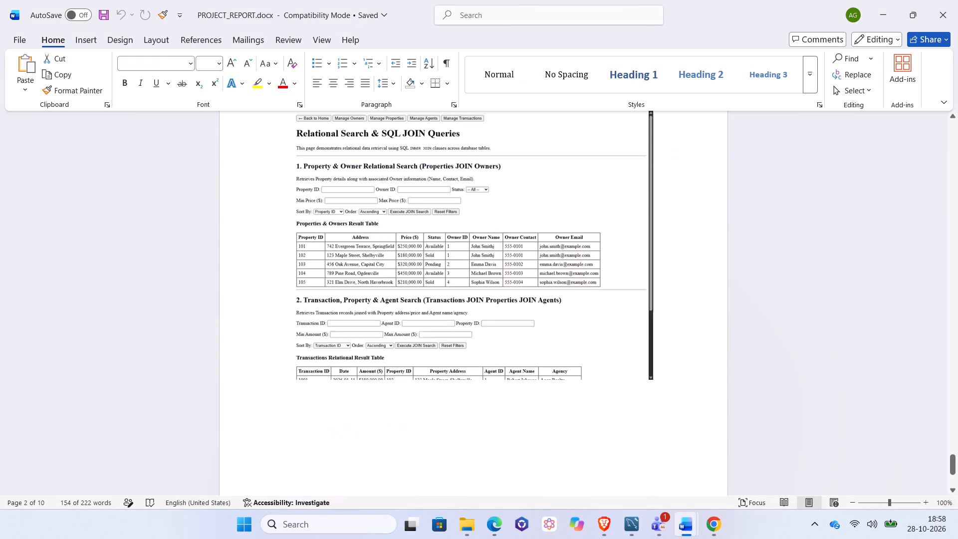
scroll(396, 367, "down", 1)
scroll(396, 367, "up", 1)
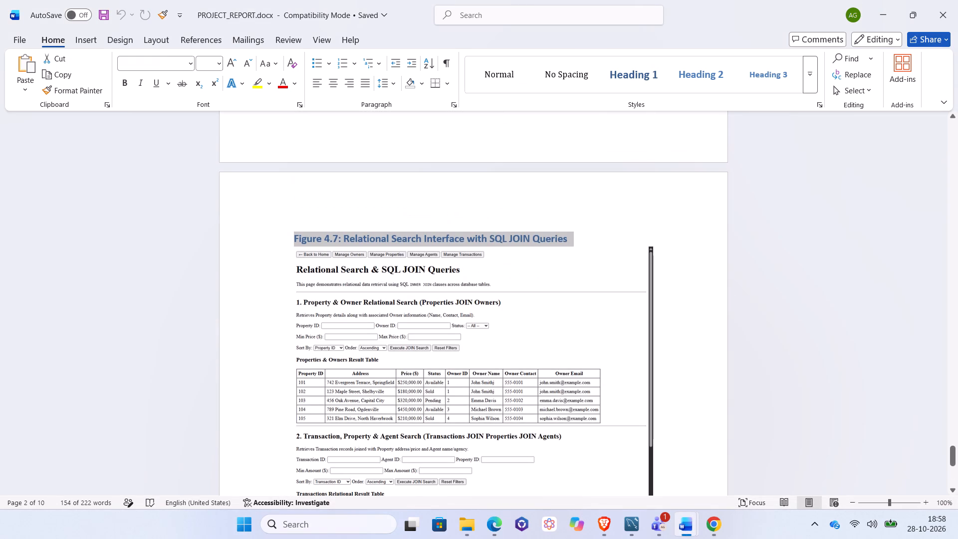
left_click_drag(289, 254, 394, 361)
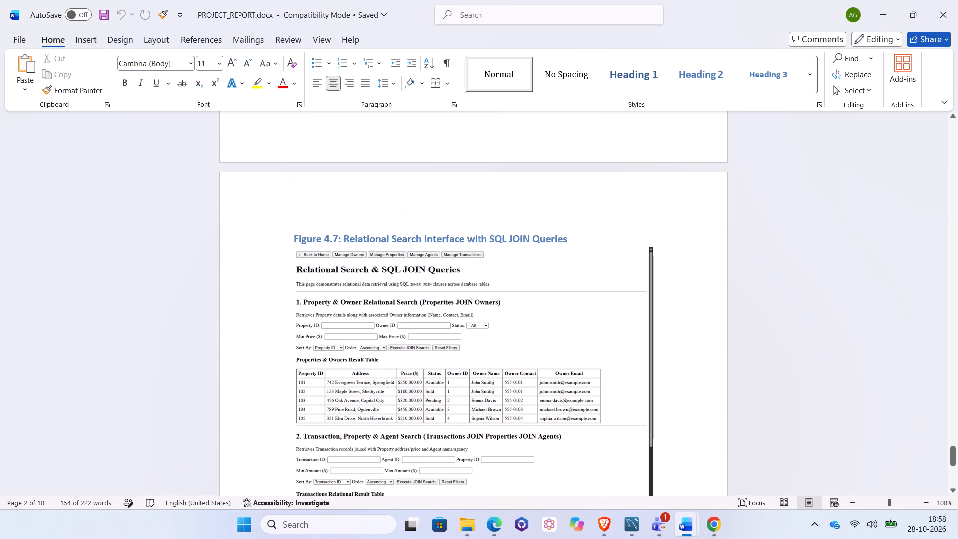
left_click_drag(290, 252, 336, 348)
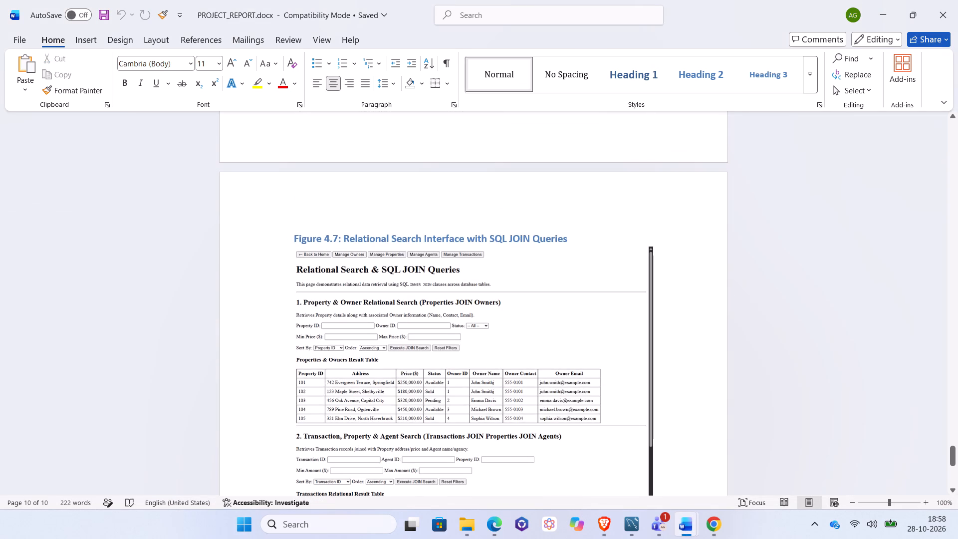
left_click_drag(283, 232, 282, 232)
left_click_drag(282, 232, 326, 318)
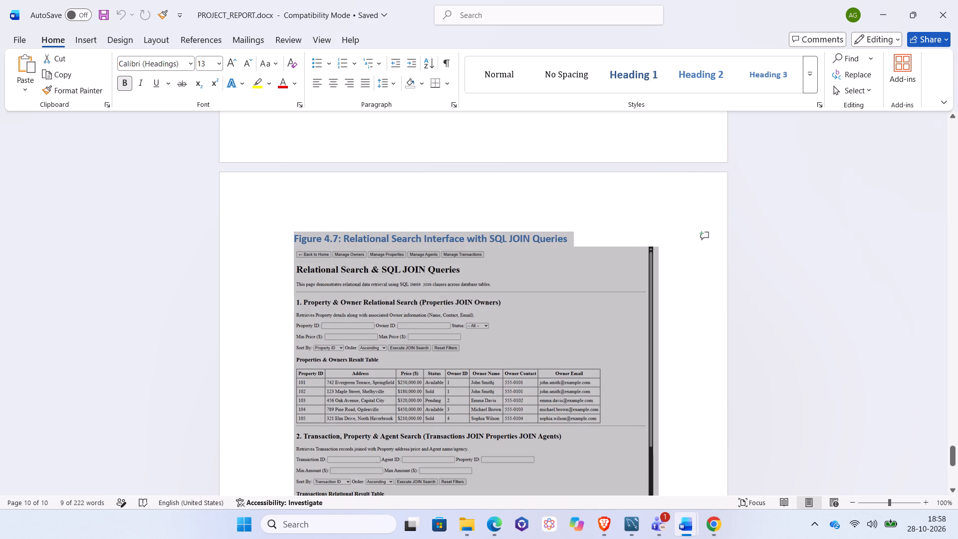
key("ctrl+c")
left_click(333, 485)
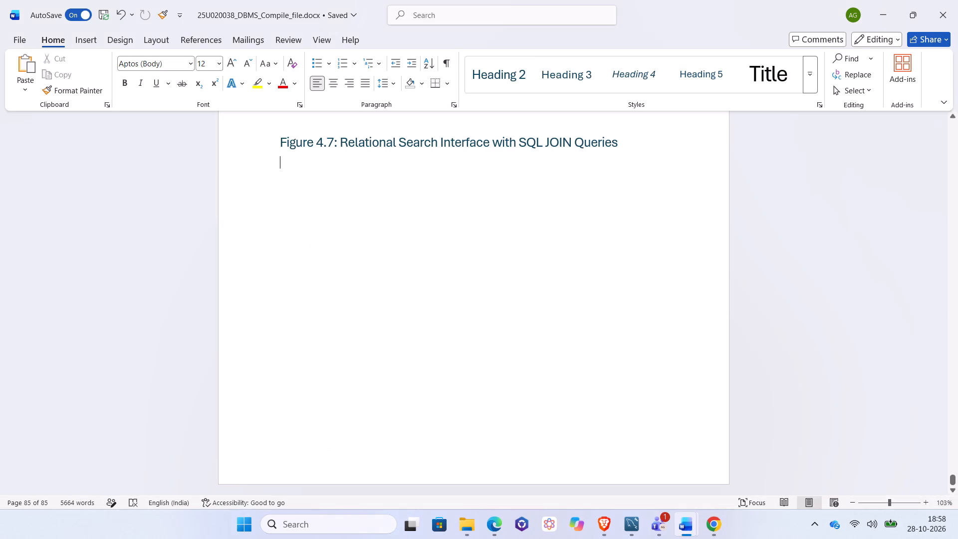
left_click_drag(274, 137, 411, 165)
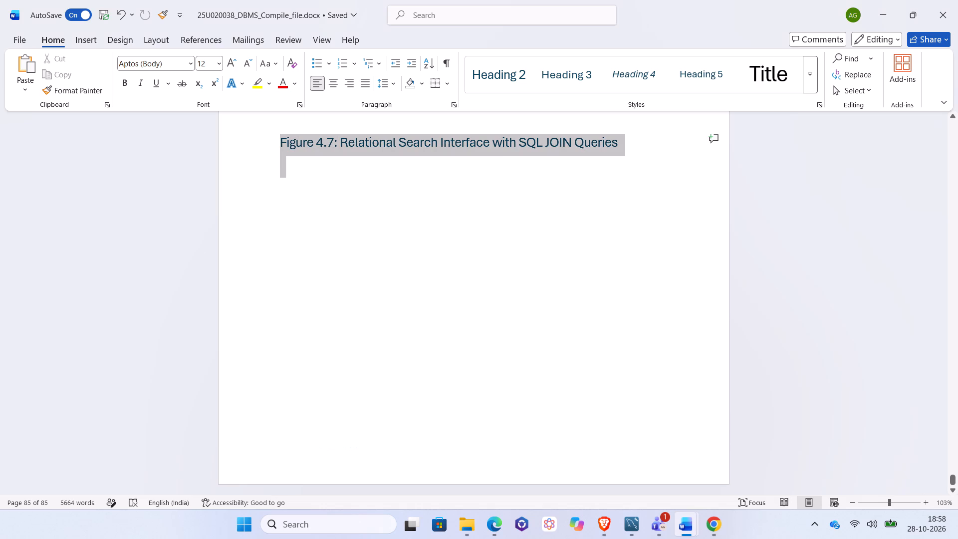
left_click_drag(411, 165, 493, 179)
key("ctrl+v")
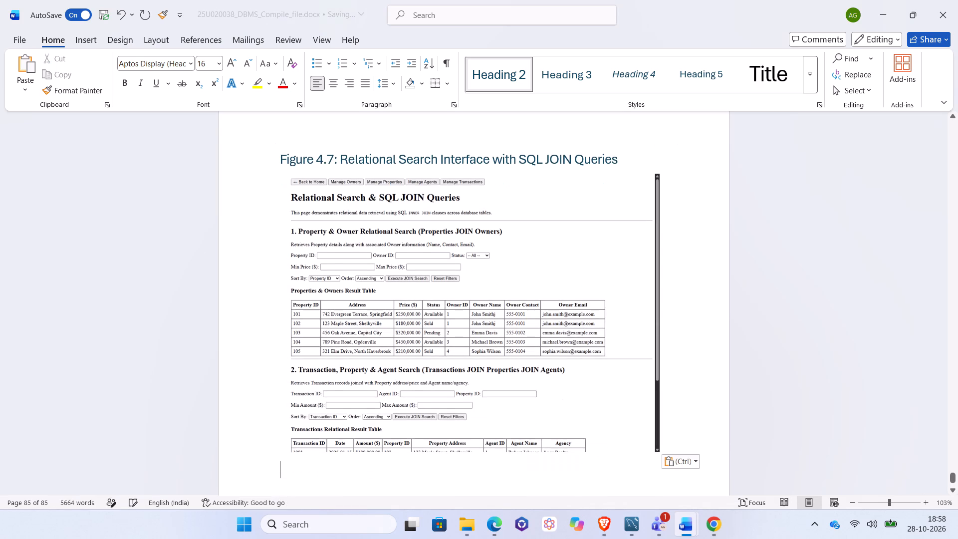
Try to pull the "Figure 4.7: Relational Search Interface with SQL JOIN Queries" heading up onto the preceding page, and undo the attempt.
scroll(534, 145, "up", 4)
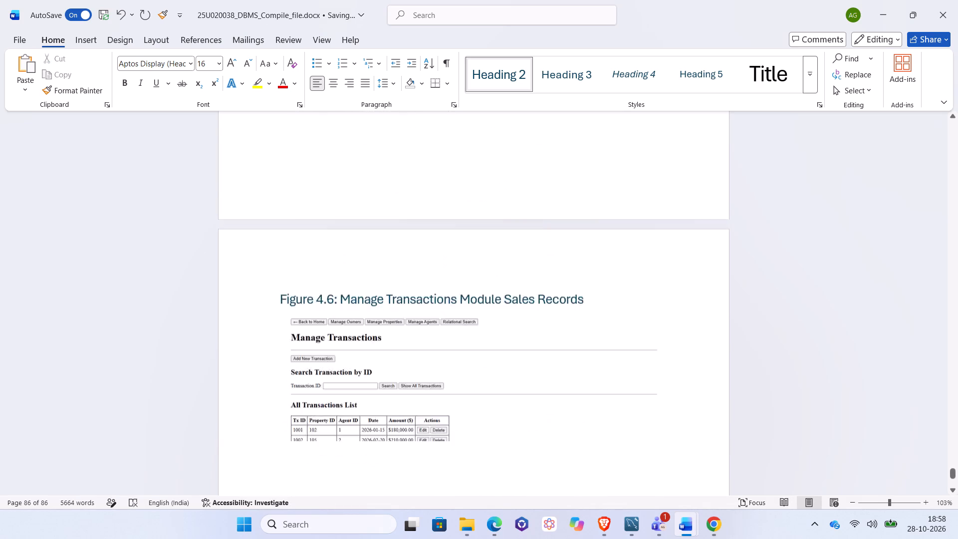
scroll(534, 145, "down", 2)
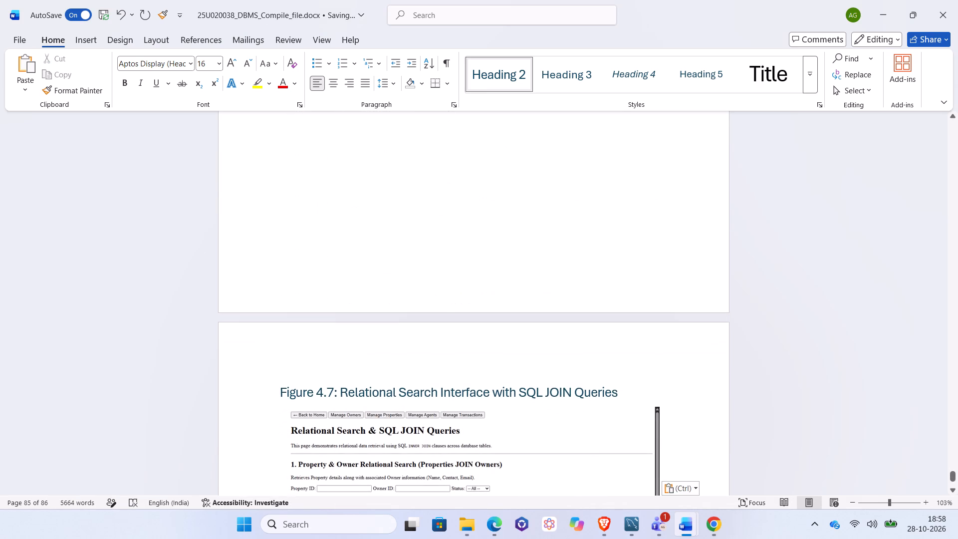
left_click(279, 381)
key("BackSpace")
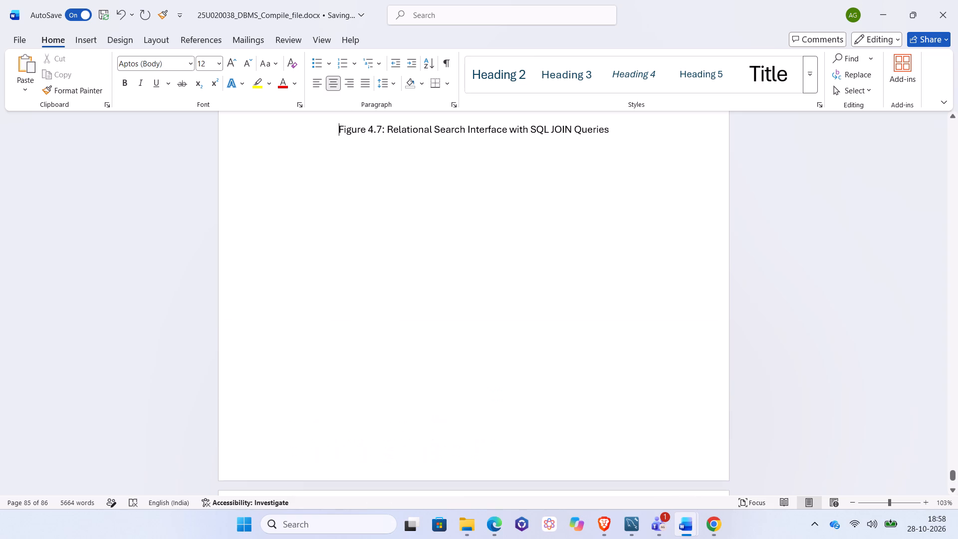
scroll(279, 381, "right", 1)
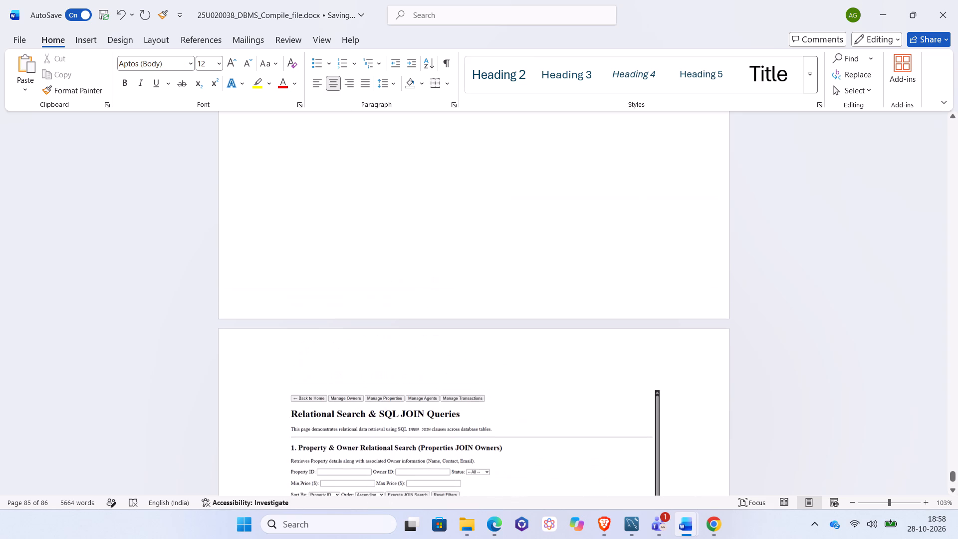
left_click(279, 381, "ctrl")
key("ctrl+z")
Review the compiled document from the Real Estate Management figures back through the earlier assignments to the cover page and the Assignment 1 opening.
scroll(279, 381, "up", 4)
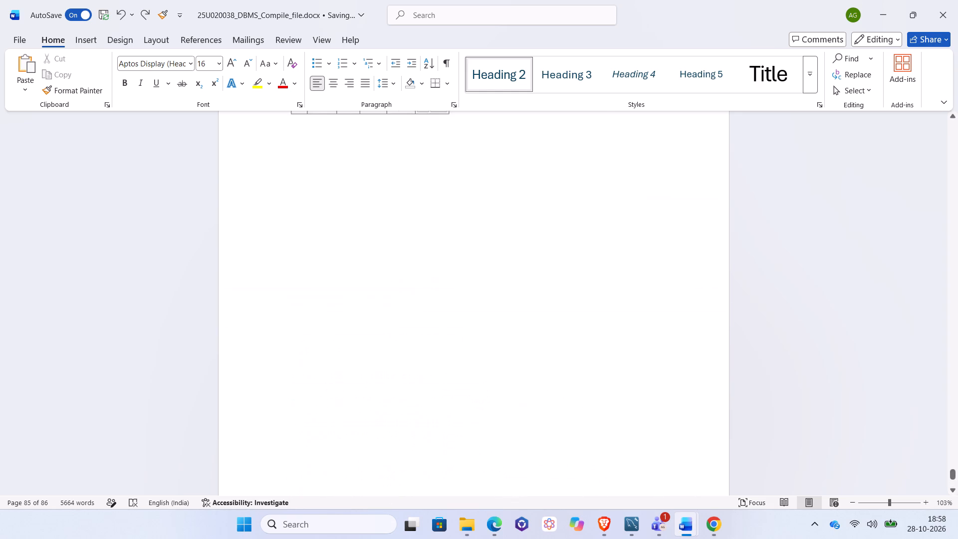
scroll(279, 381, "down", 3)
scroll(279, 381, "up", 5)
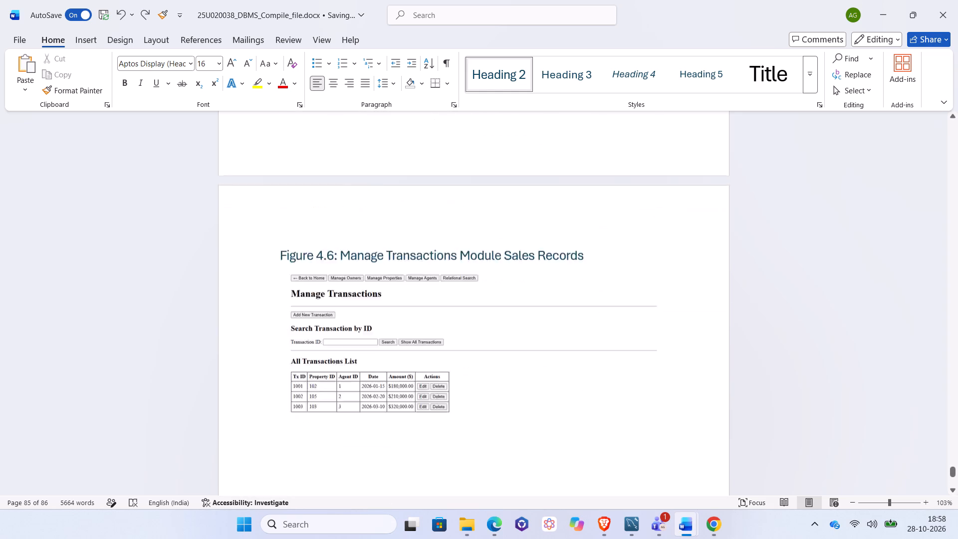
scroll(279, 381, "up", 9)
scroll(279, 381, "down", 10)
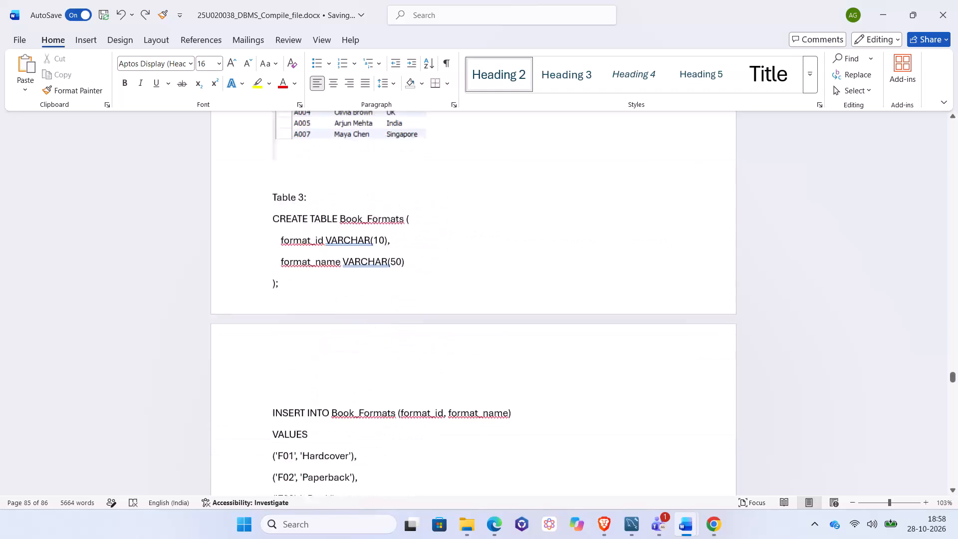
scroll(279, 381, "down", 20)
scroll(279, 381, "down", 5)
scroll(279, 381, "up", 2)
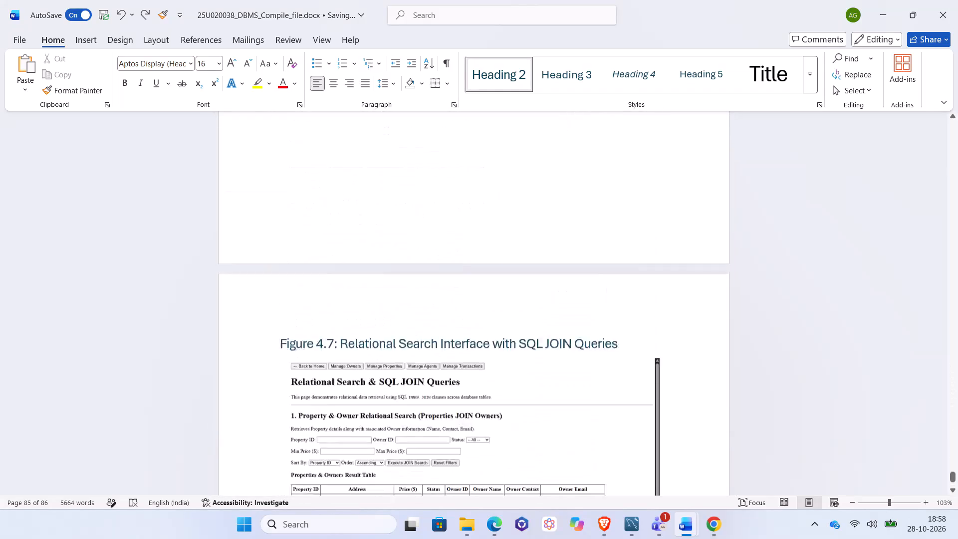
scroll(279, 381, "up", 2)
scroll(279, 381, "right", 1)
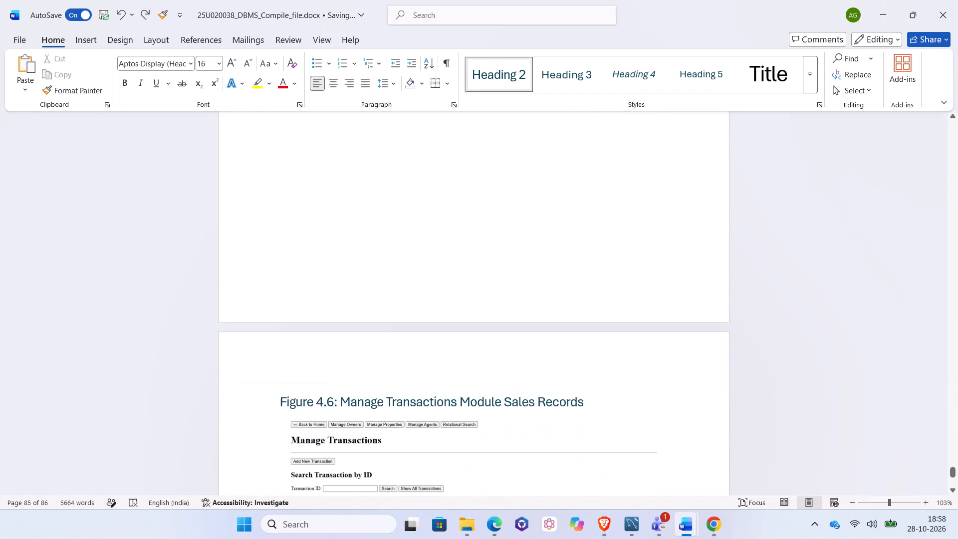
scroll(279, 381, "right", 1)
scroll(279, 381, "up", 1)
scroll(279, 381, "right", 1)
scroll(279, 381, "up", 2)
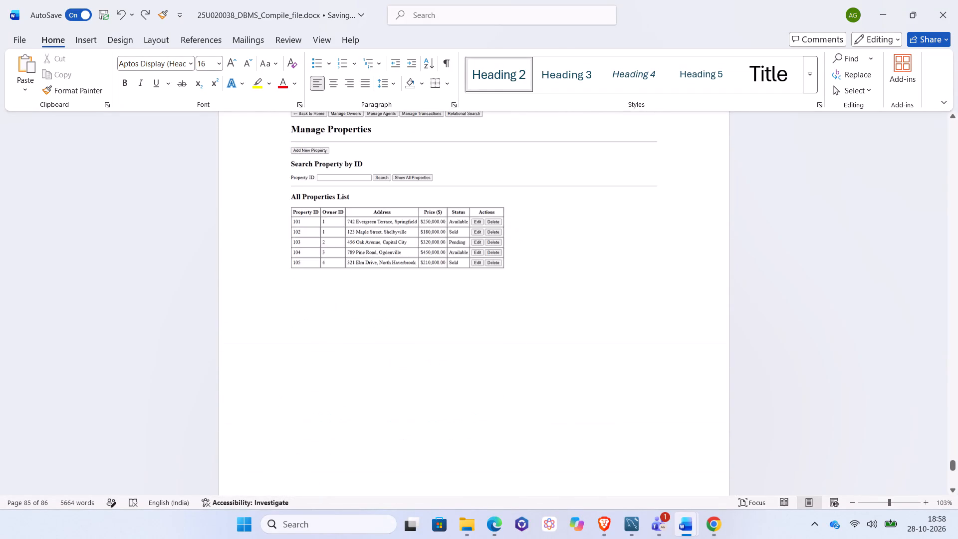
scroll(279, 381, "up", 9)
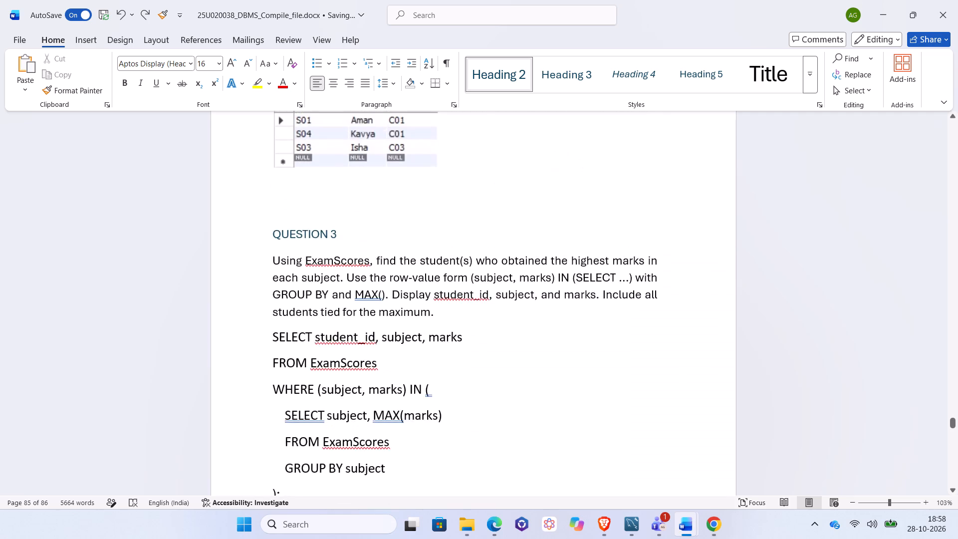
scroll(288, 452, "up", 3)
right_click(288, 452)
scroll(288, 452, "up", 9)
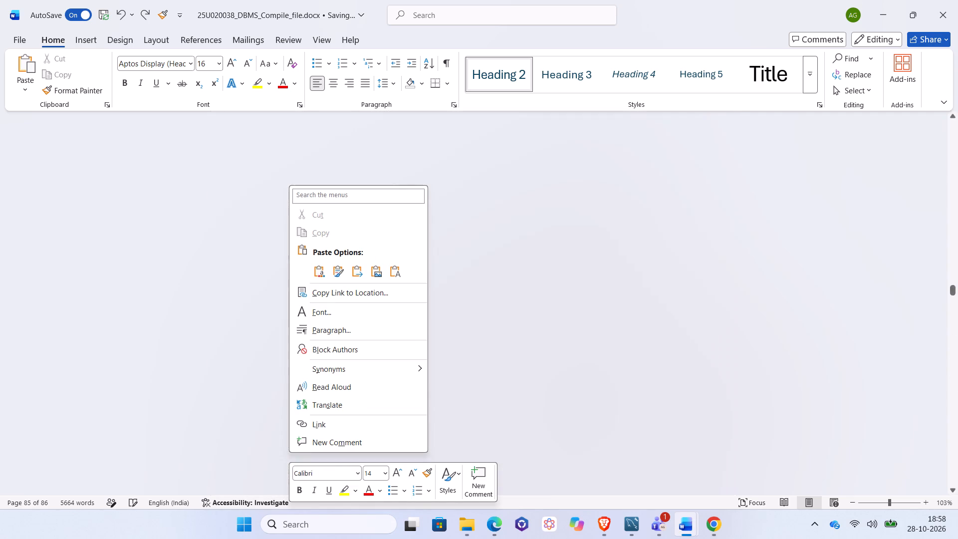
scroll(288, 452, "up", 1)
scroll(288, 452, "up", 20)
scroll(288, 452, "up", 7)
left_click(559, 365)
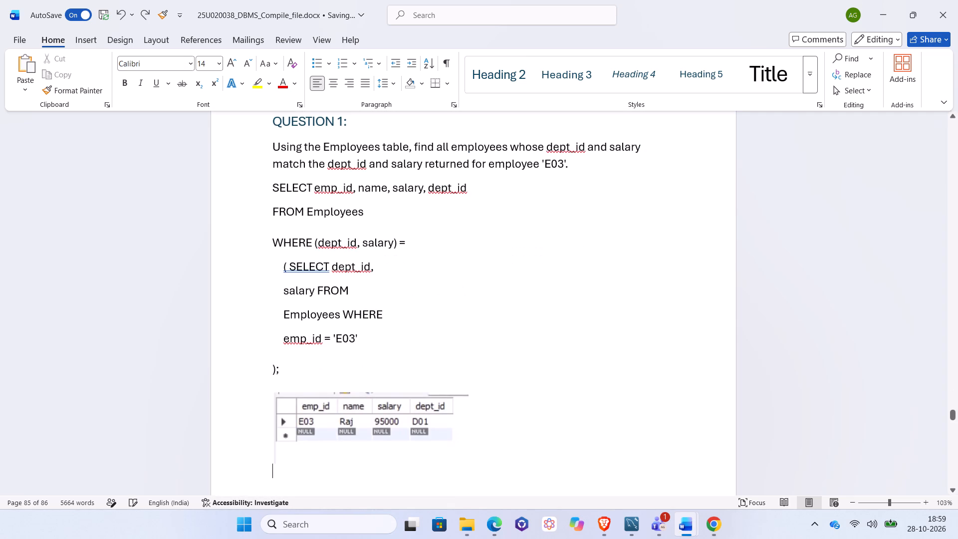
scroll(537, 364, "up", 7)
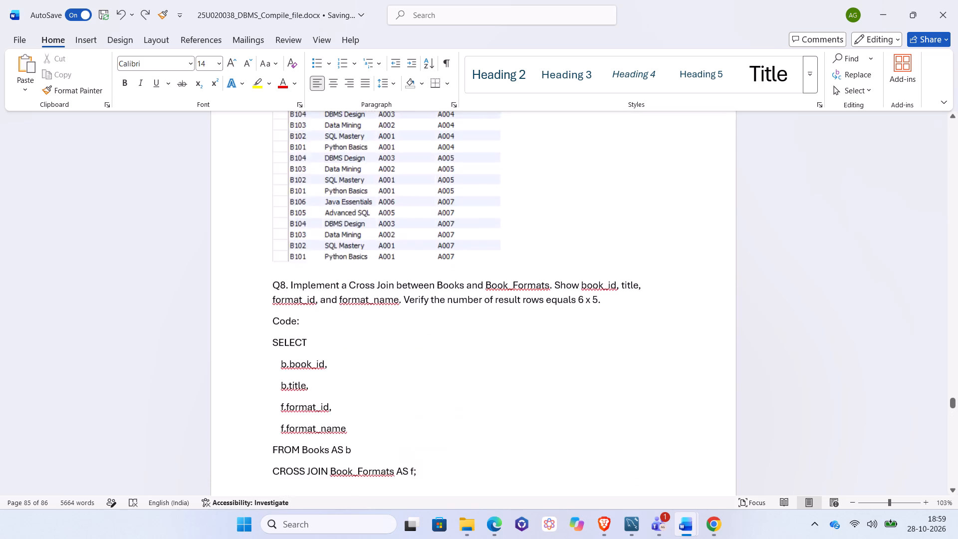
scroll(537, 364, "up", 7)
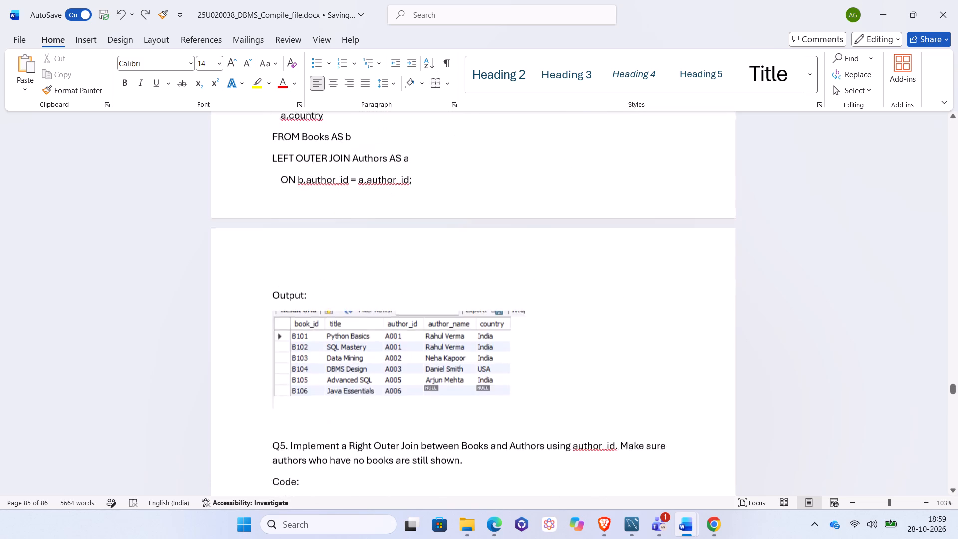
scroll(537, 364, "up", 12)
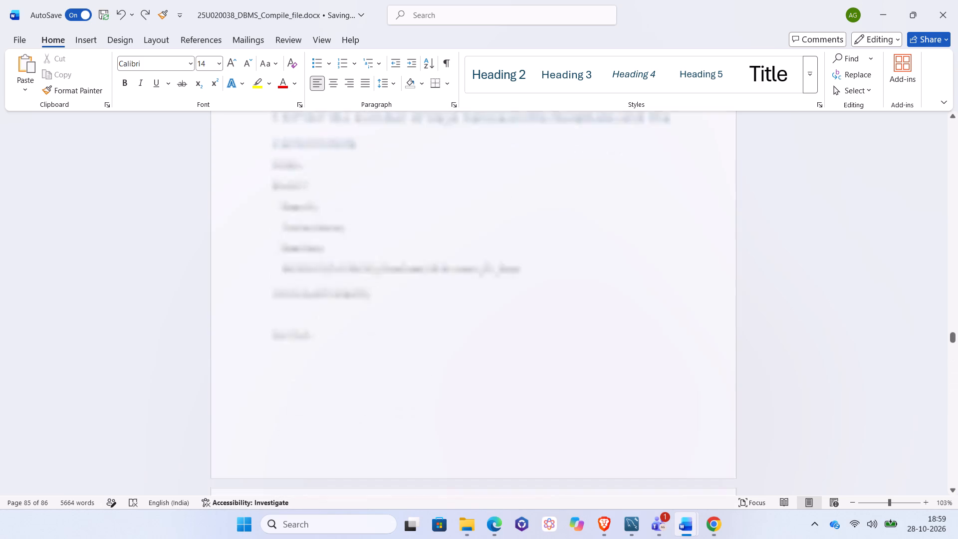
scroll(537, 364, "up", 18)
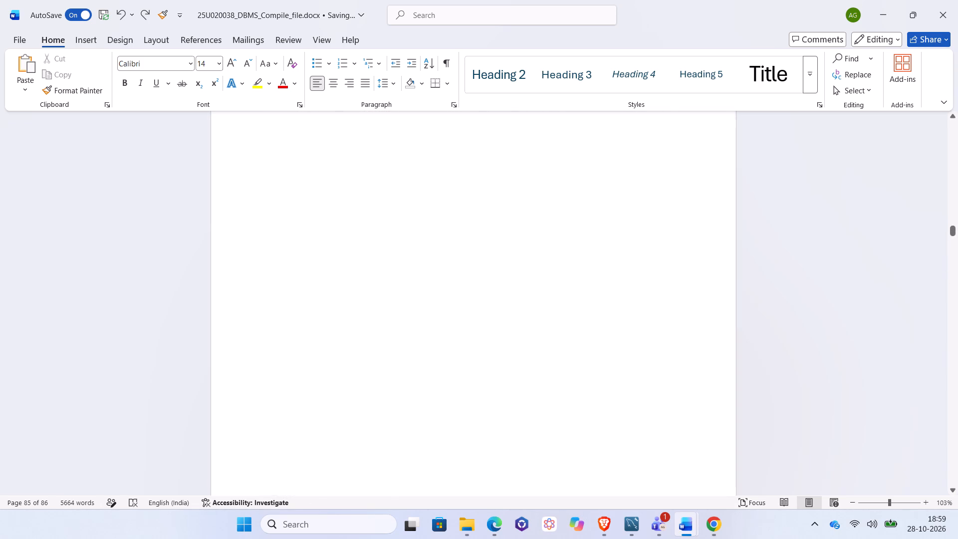
scroll(537, 364, "up", 11)
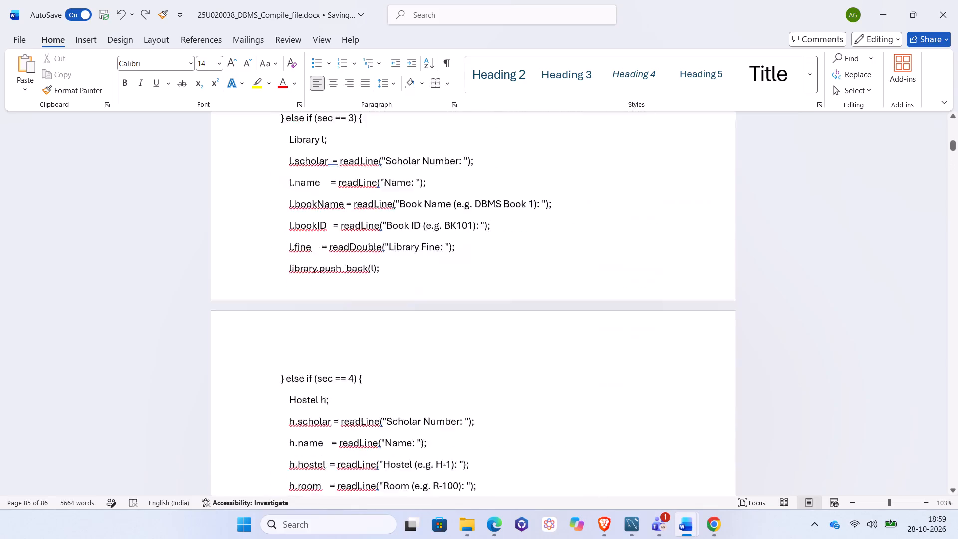
scroll(537, 364, "up", 9)
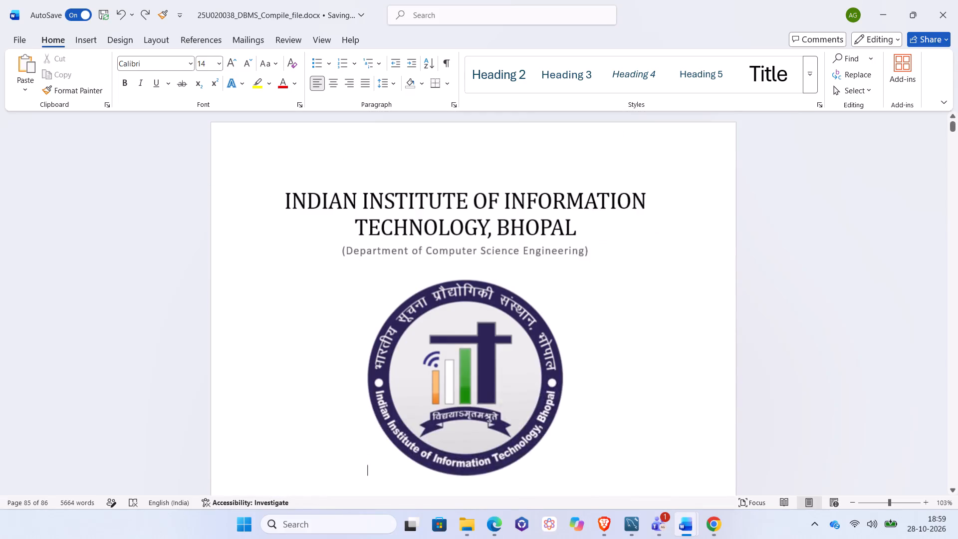
scroll(537, 364, "down", 3)
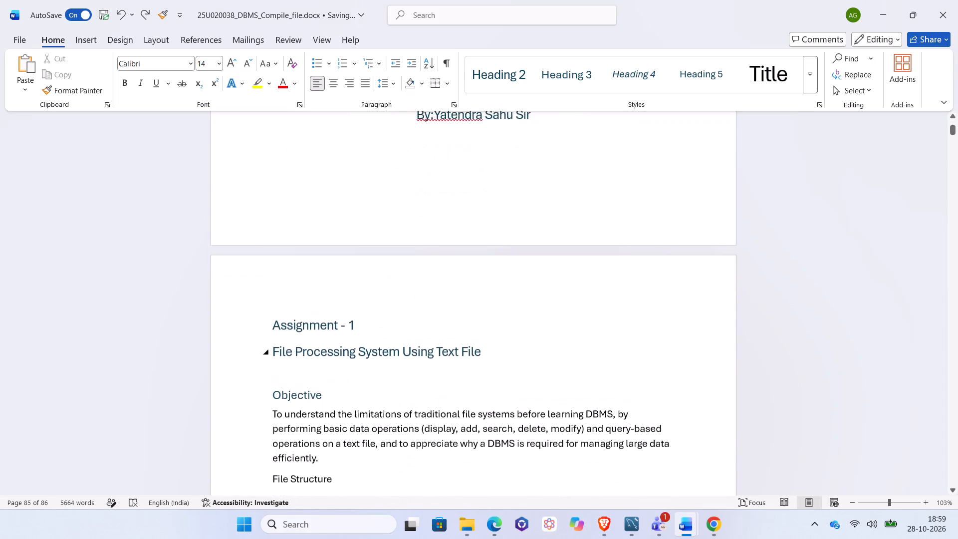
scroll(537, 364, "down", 2)
scroll(537, 364, "up", 3)
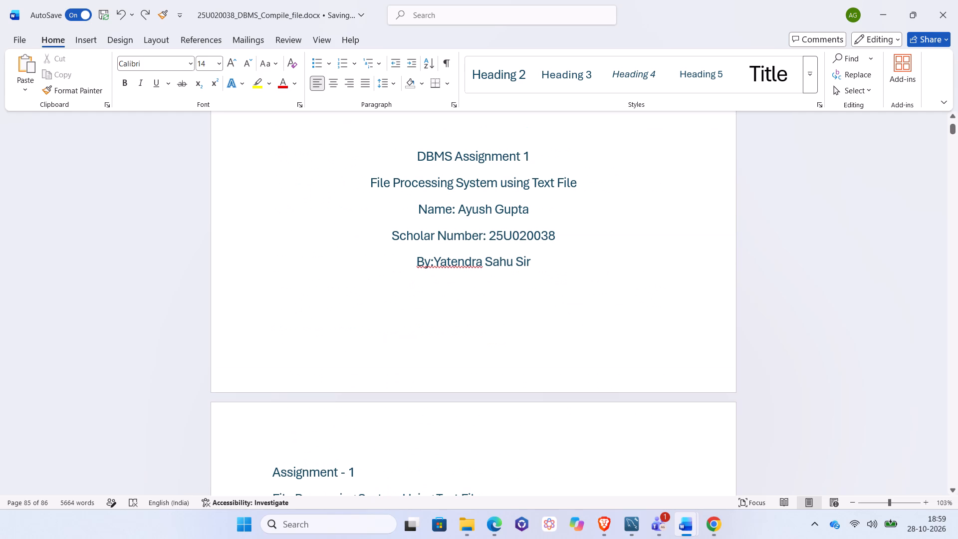
scroll(484, 269, "up", 1)
scroll(484, 269, "down", 1)
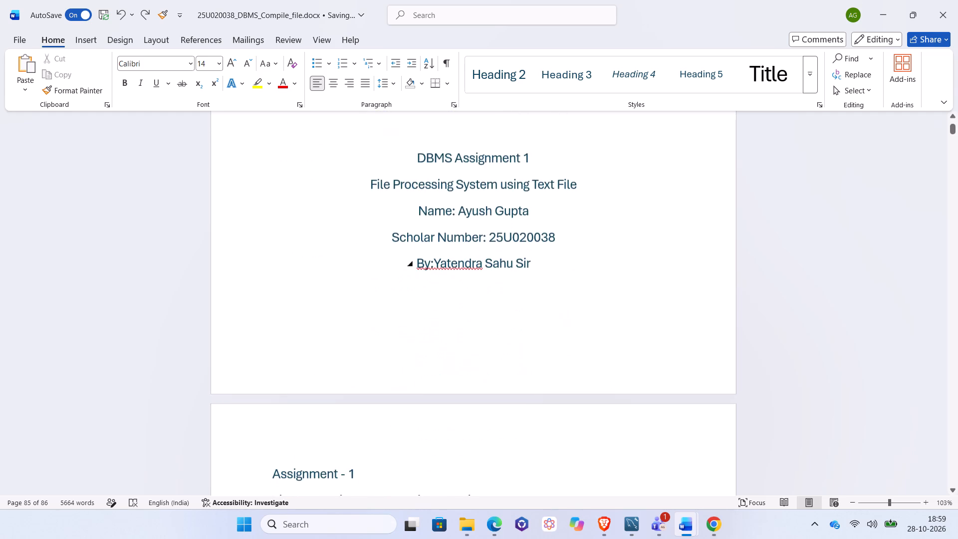
scroll(484, 269, "up", 1)
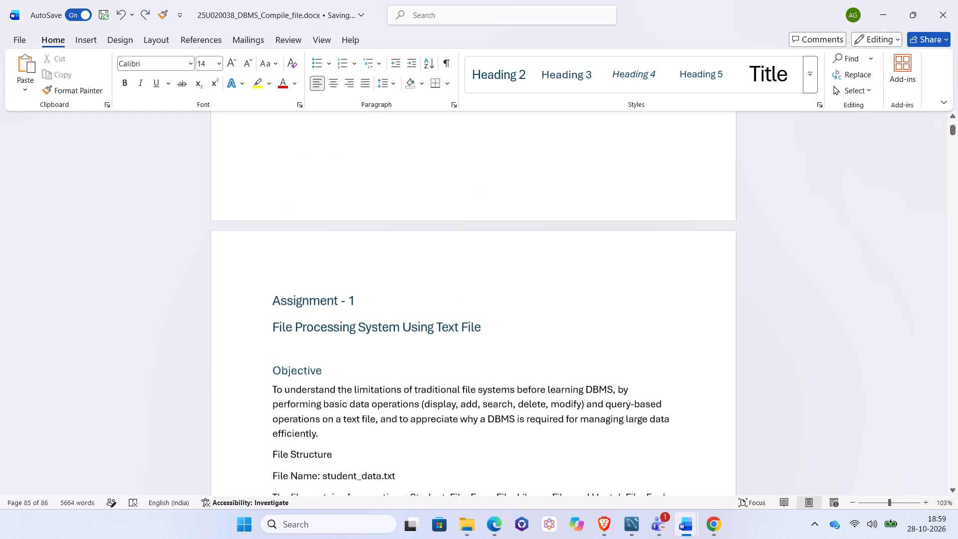
scroll(484, 269, "up", 1)
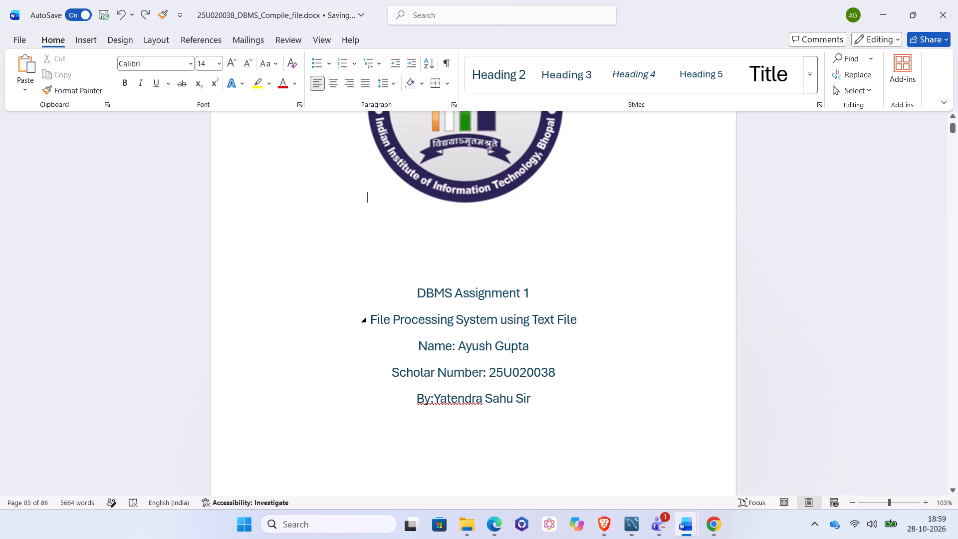
Cut the line "File Processing System using Text File" from the cover page.
left_click_drag(369, 315, 495, 323)
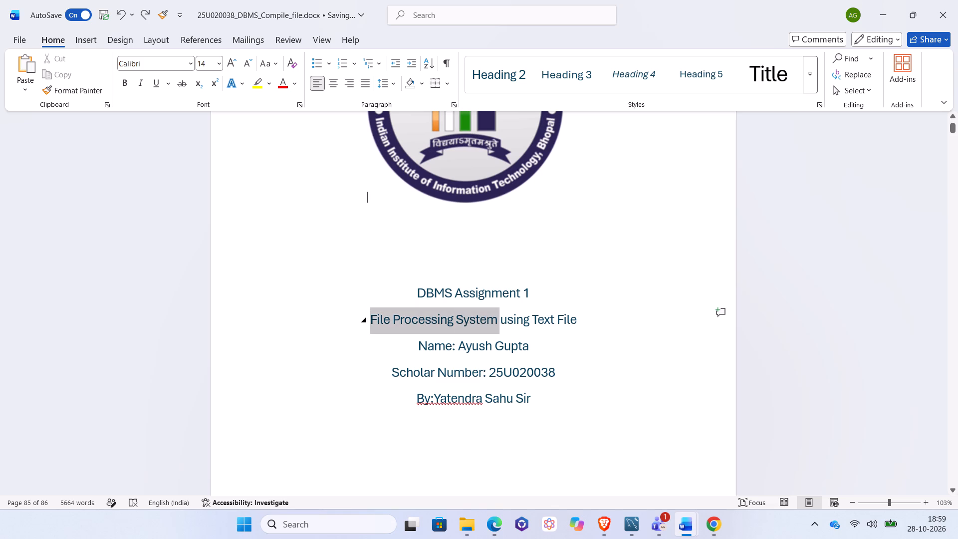
left_click_drag(495, 323, 580, 324)
key("ctrl+x")
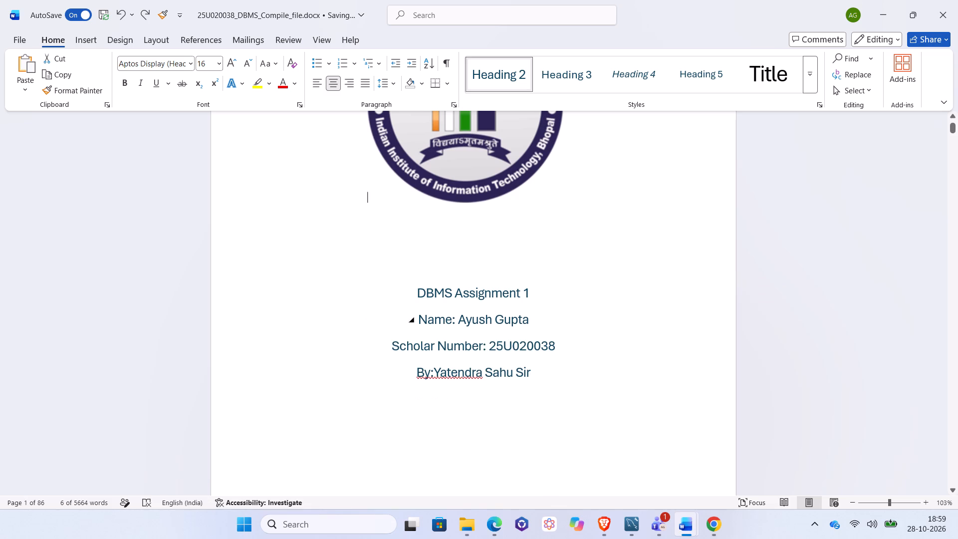
Change the cover page title to "DBMS Assignment 10".
left_click(532, 289)
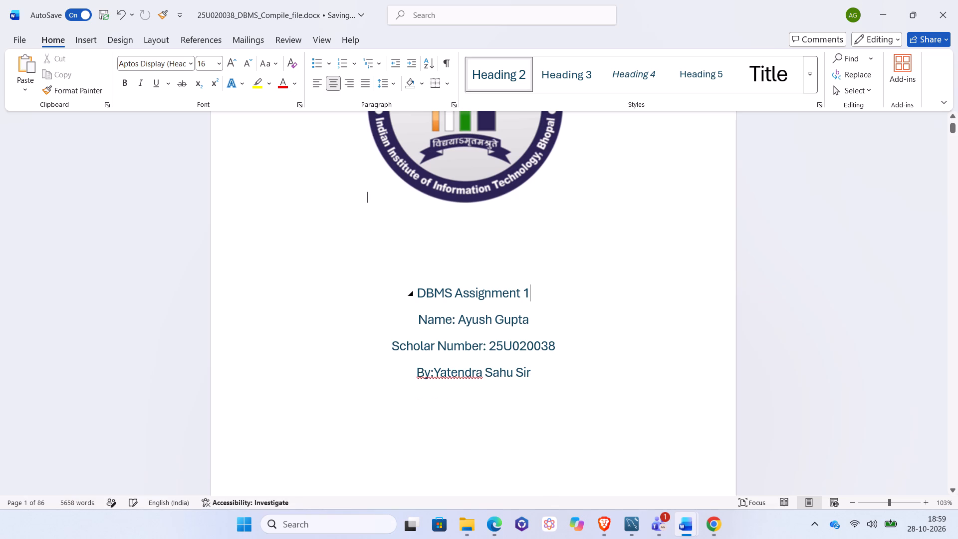
key("0")
Add the line "Compile all file" below the "DBMS Assignment 10" title on the cover page, indented with spaces toward the centre.
key("Return")
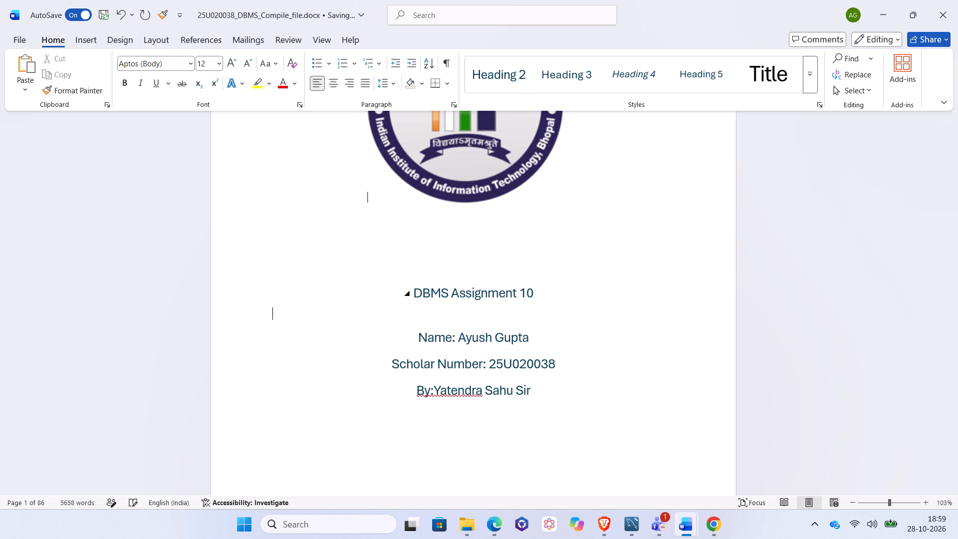
key("space")
key("space")
key("space")
key("space")
key("space")
key("space")
key("space")
key("space")
key("space")
key("space")
key("space")
key("space")
key("space")
key("space")
key("space")
key("space")
key("space")
key("space")
key("space")
key("space")
key("space")
key("space")
key("space")
key("space")
key("space")
key("space")
key("space")
key("space")
key("space")
key("space")
key("space")
key("space")
key("space")
key("space")
key("space")
key("space")
key("space")
key("space")
key("space")
key("space")
key("space")
key("space")
key("a")
key("BackSpace")
key("BackSpace")
key("m")
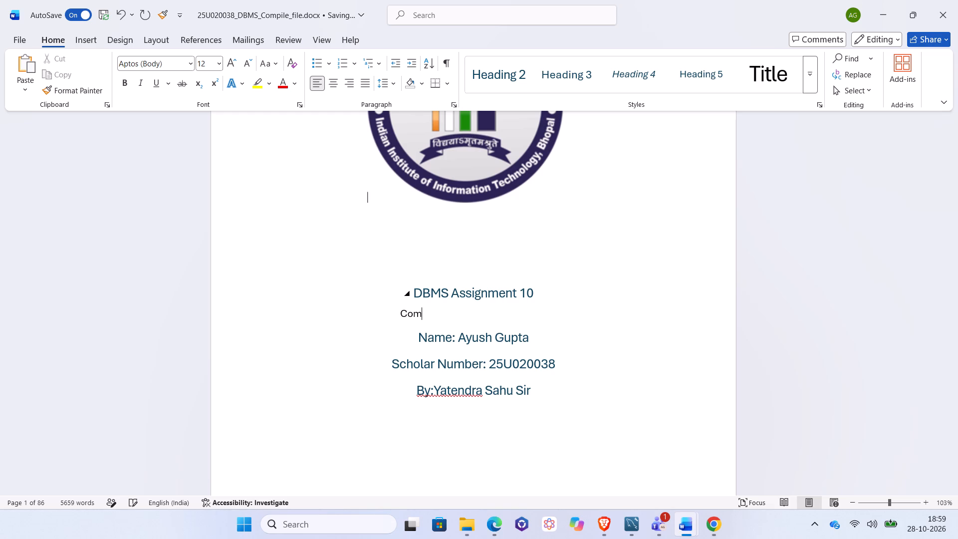
type("pile")
key("space")
key("minus")
key("BackSpace")
type("all file")
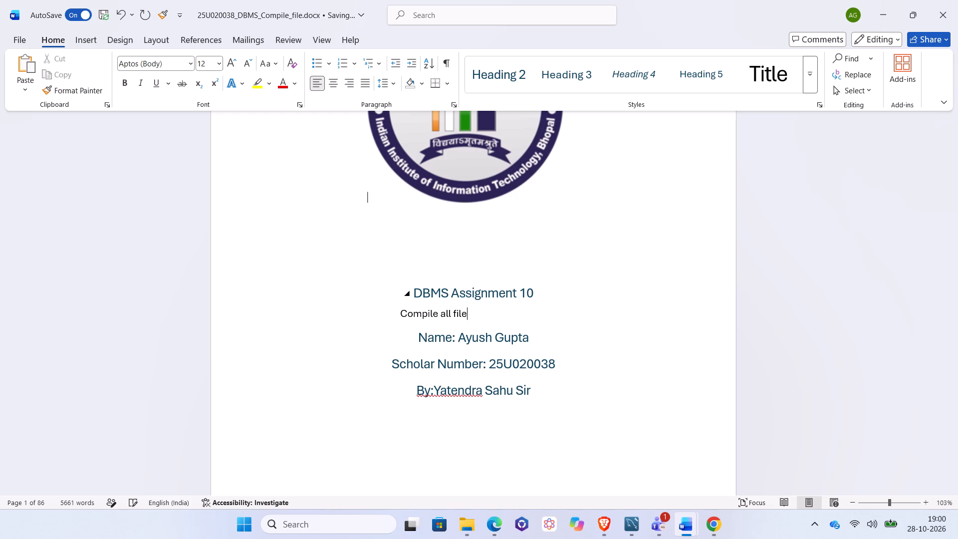
Apply the Heading 2 style to the "Compile all file" line on the cover page.
left_click_drag(395, 311, 416, 316)
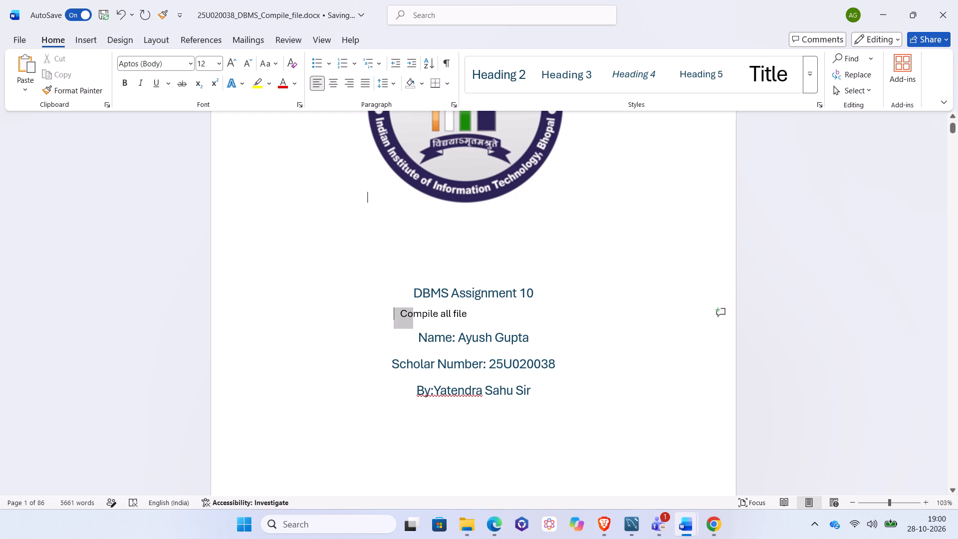
left_click_drag(416, 316, 482, 321)
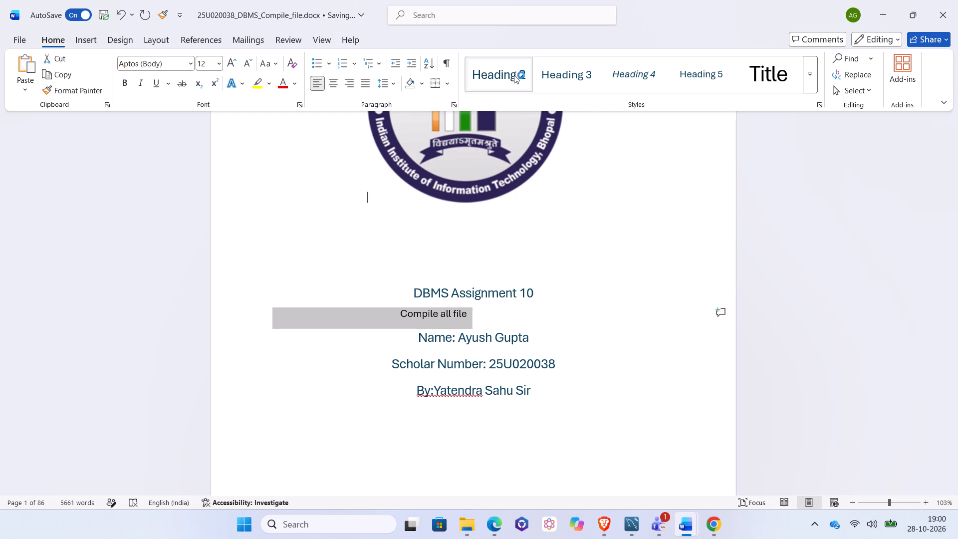
left_click(513, 75)
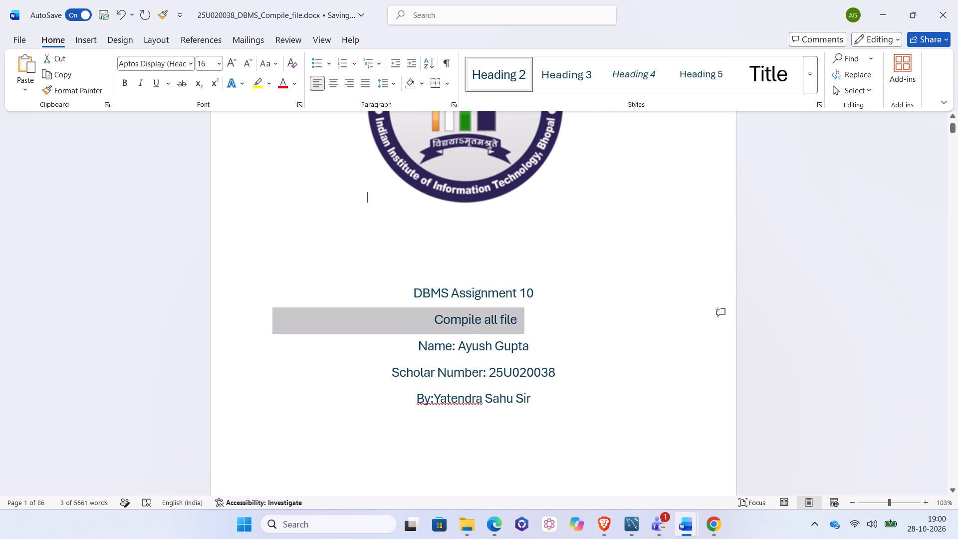
left_click(373, 256)
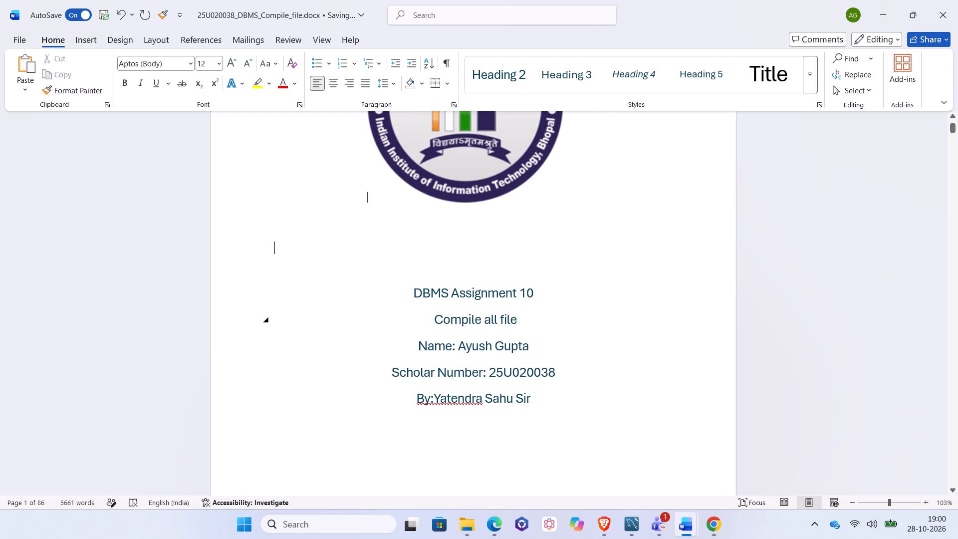
Capitalize the words in the new cover page line so that it reads "Compile All File".
left_click(489, 319)
key("BackSpace")
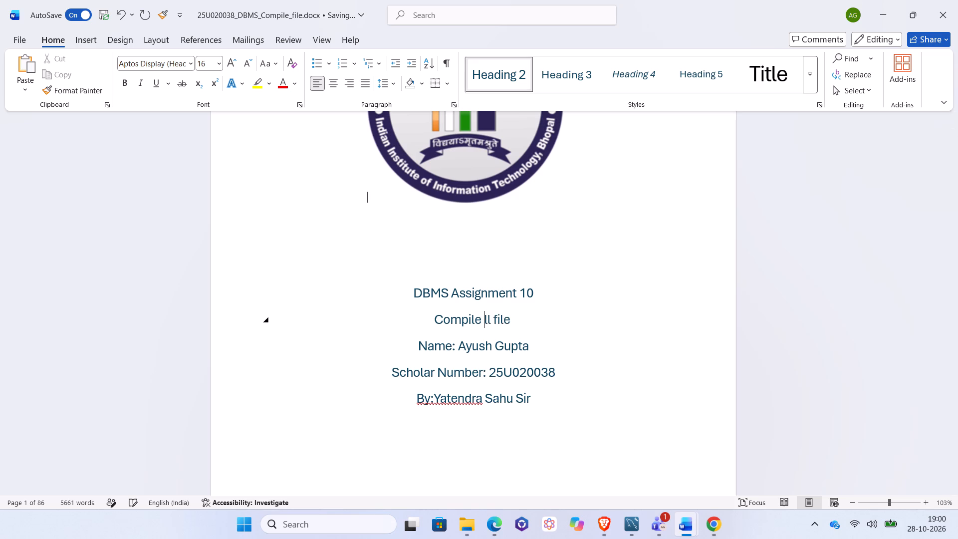
key("shift+a")
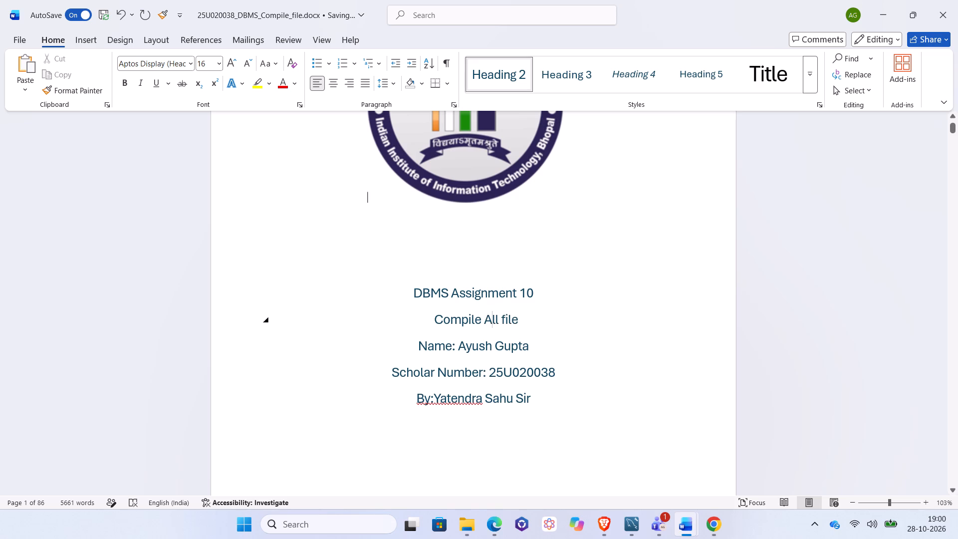
left_click(505, 320)
key("BackSpace")
key("shift+f")
Review the compiled document from the cover page through to the Real Estate Management figures and back through the earlier assignments.
scroll(578, 340, "down", 1)
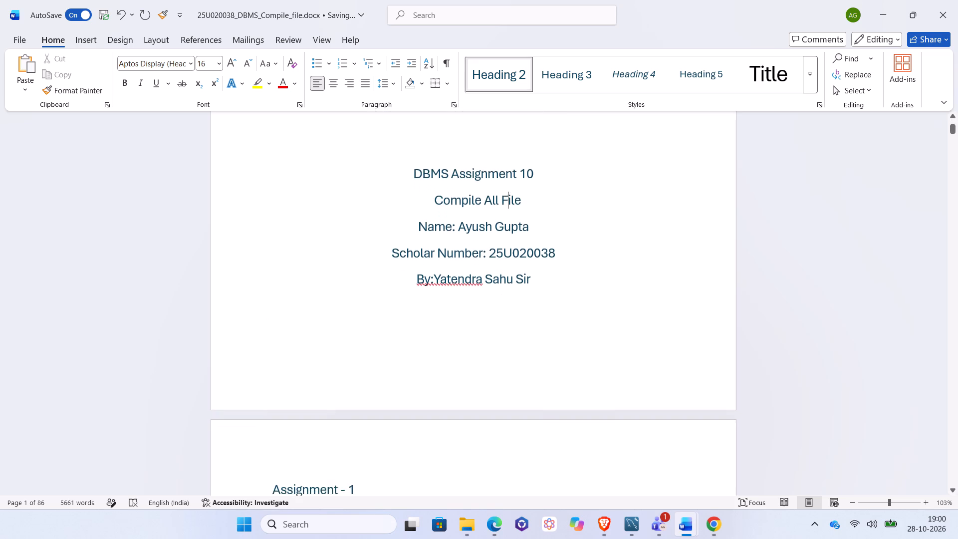
scroll(578, 340, "down", 4)
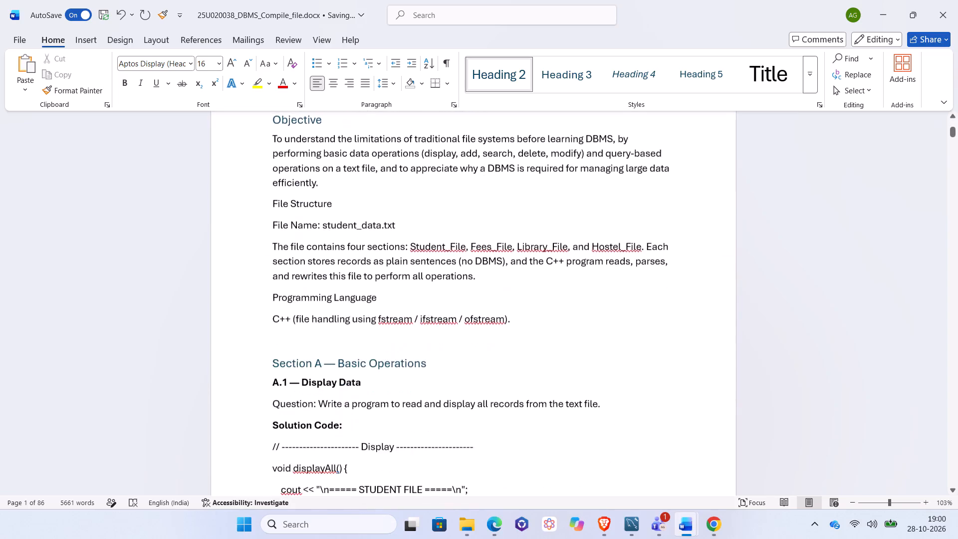
scroll(578, 340, "down", 1)
scroll(578, 340, "down", 20)
scroll(578, 340, "down", 2)
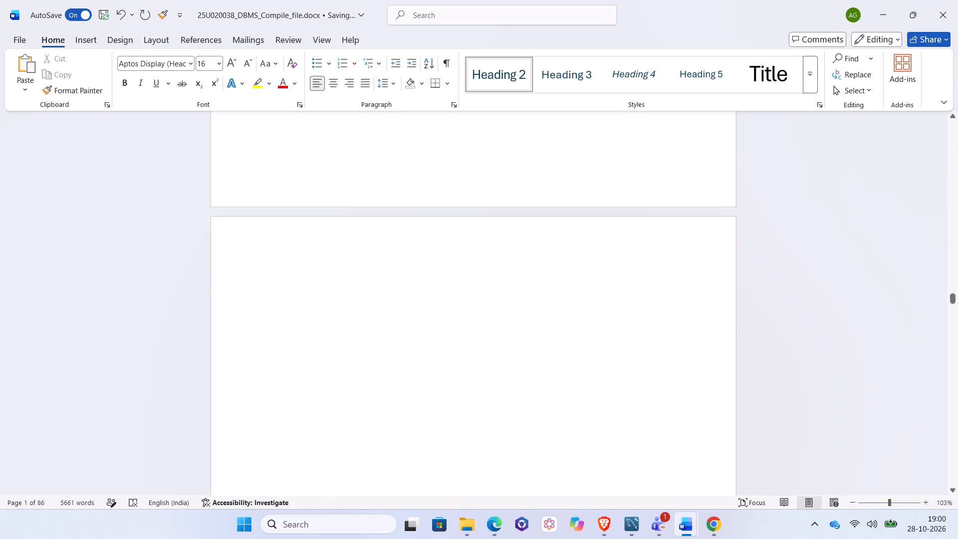
scroll(578, 340, "down", 13)
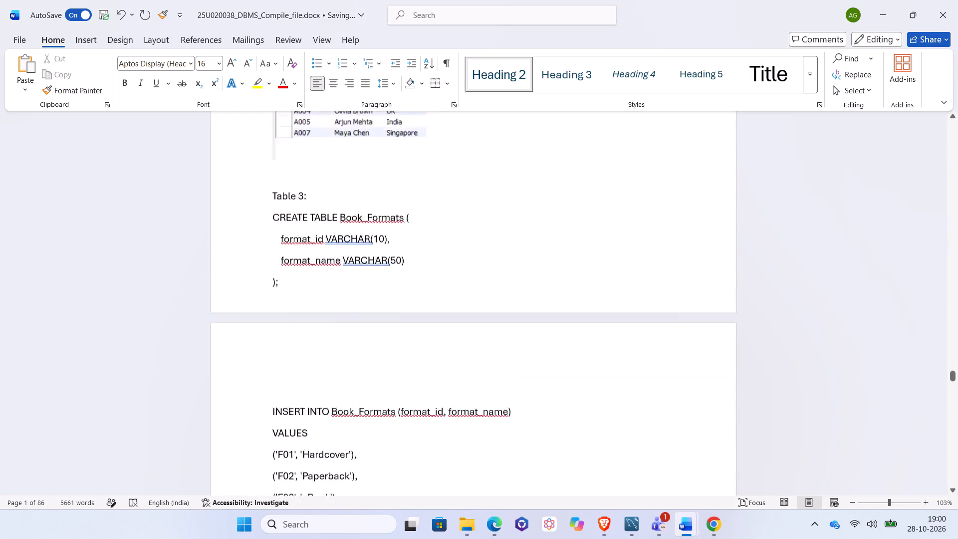
scroll(578, 340, "down", 7)
scroll(578, 340, "up", 3)
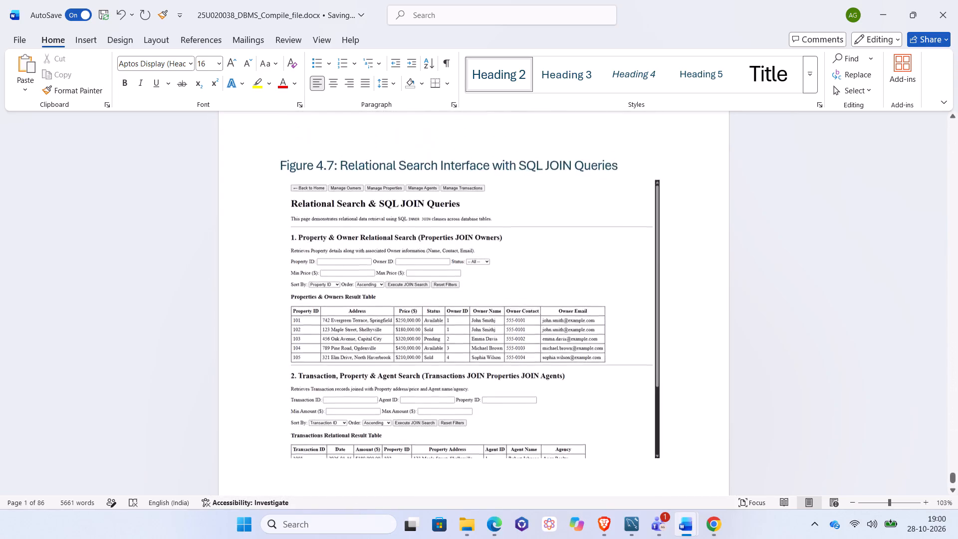
scroll(578, 340, "up", 4)
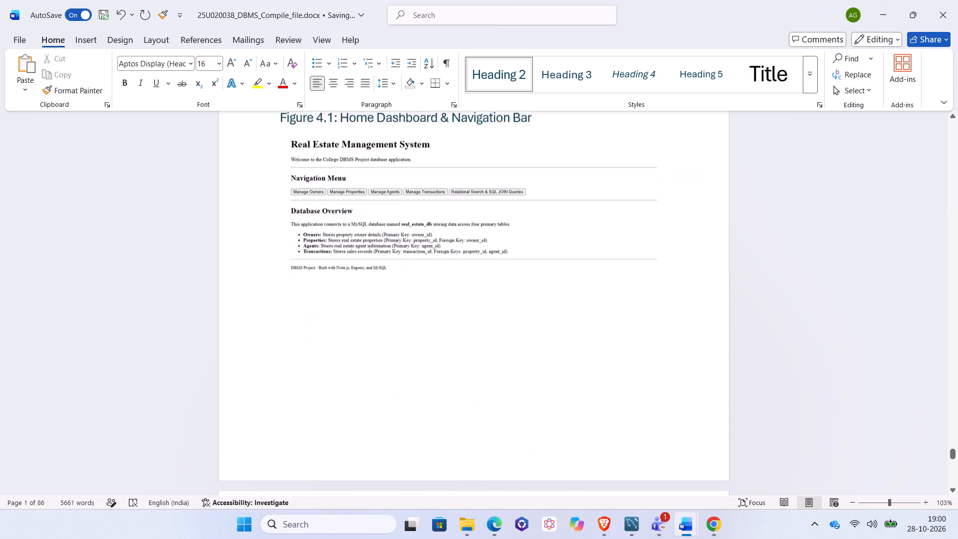
scroll(578, 340, "up", 4)
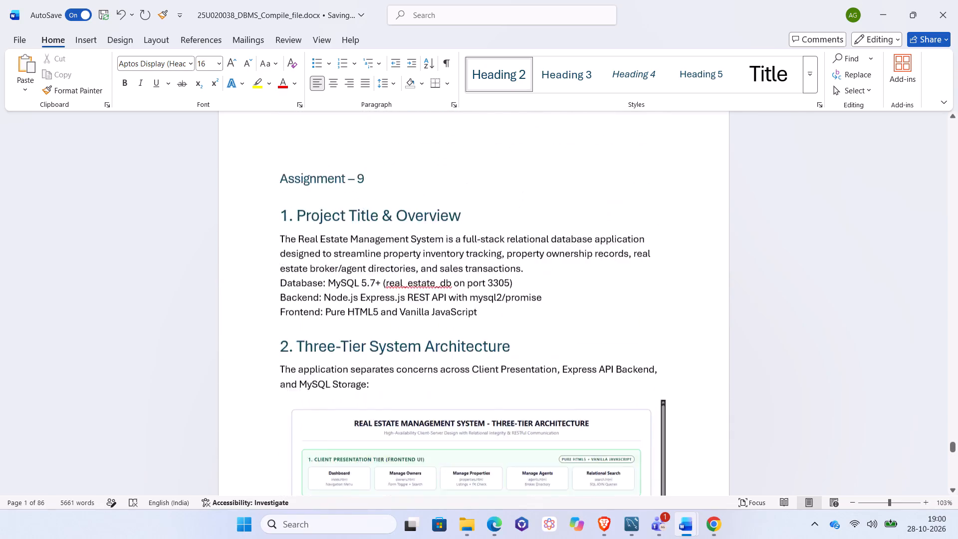
scroll(578, 340, "up", 8)
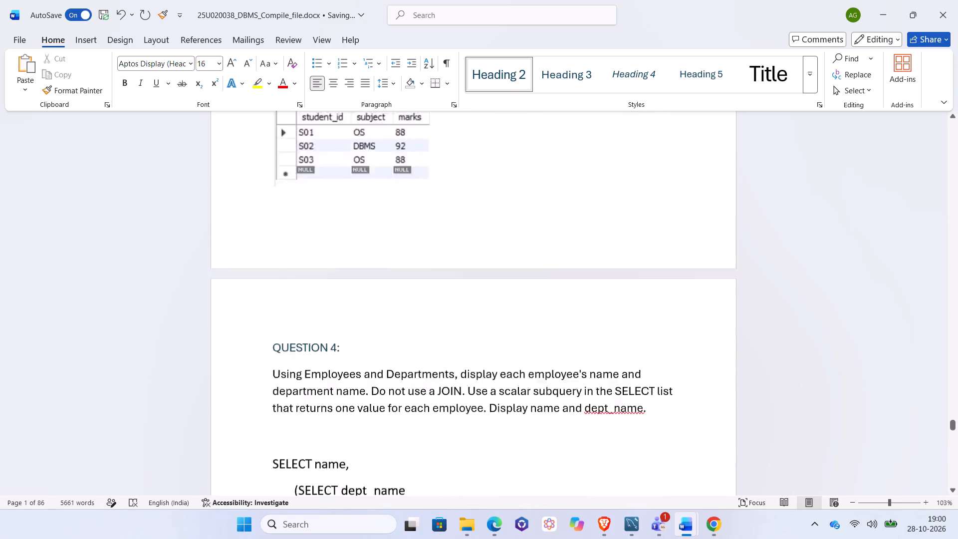
scroll(578, 340, "up", 20)
scroll(578, 340, "up", 5)
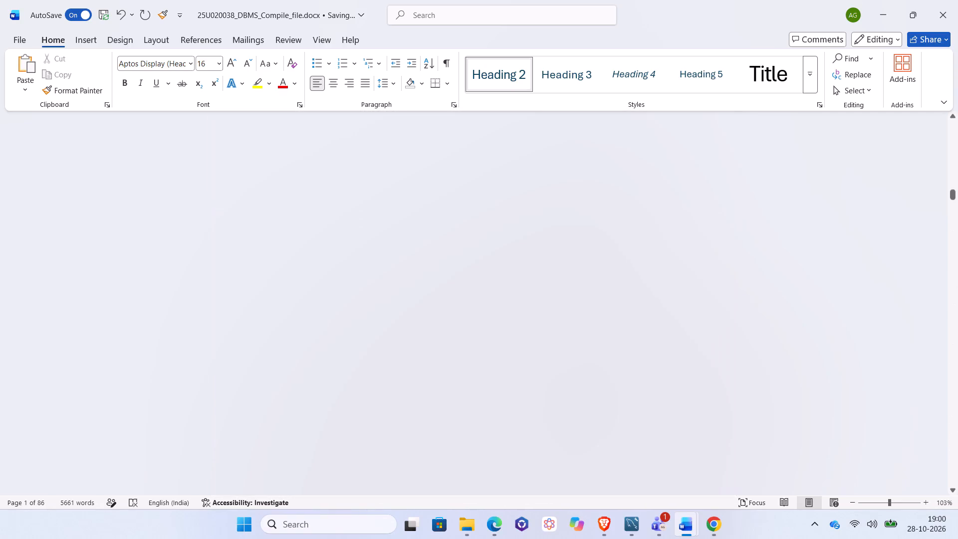
scroll(578, 340, "up", 10)
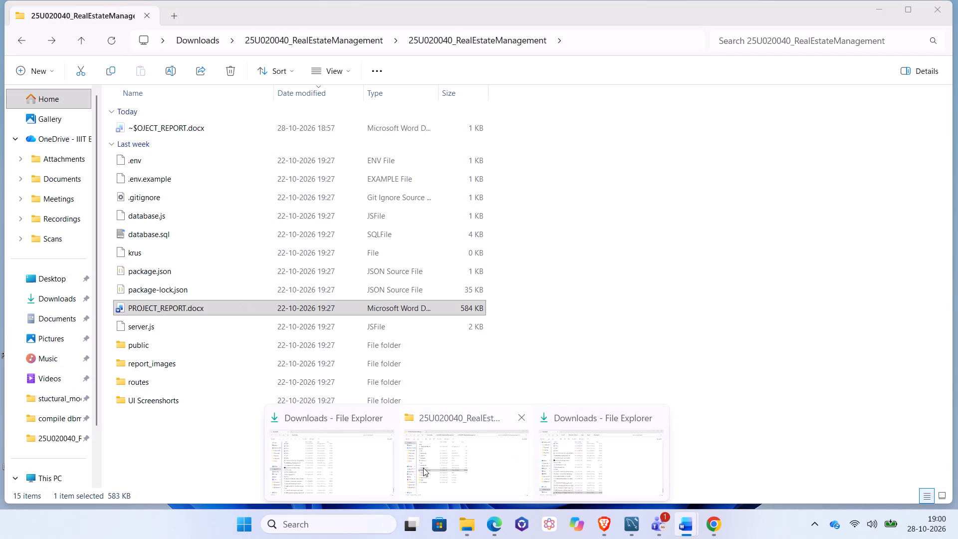
left_click(423, 468)
left_click(44, 132)
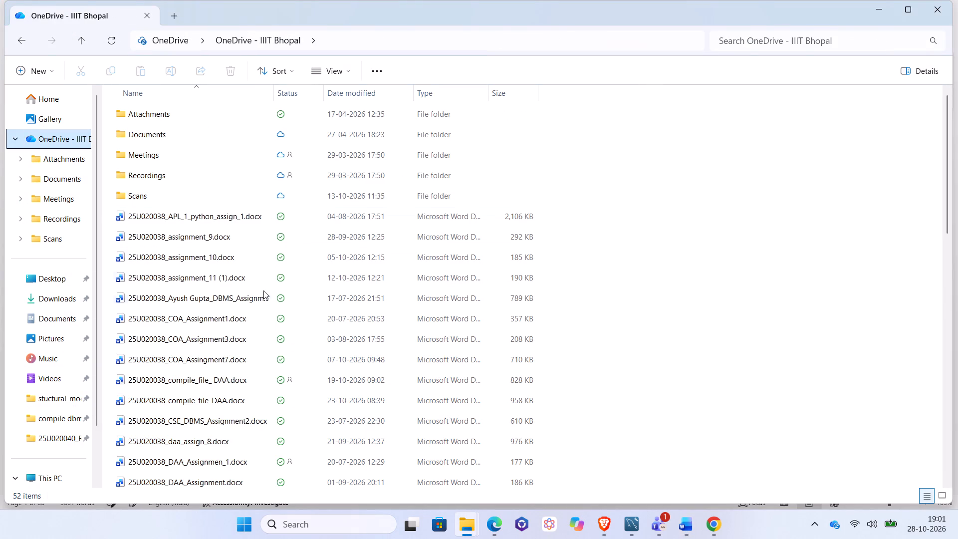
scroll(261, 304, "down", 1)
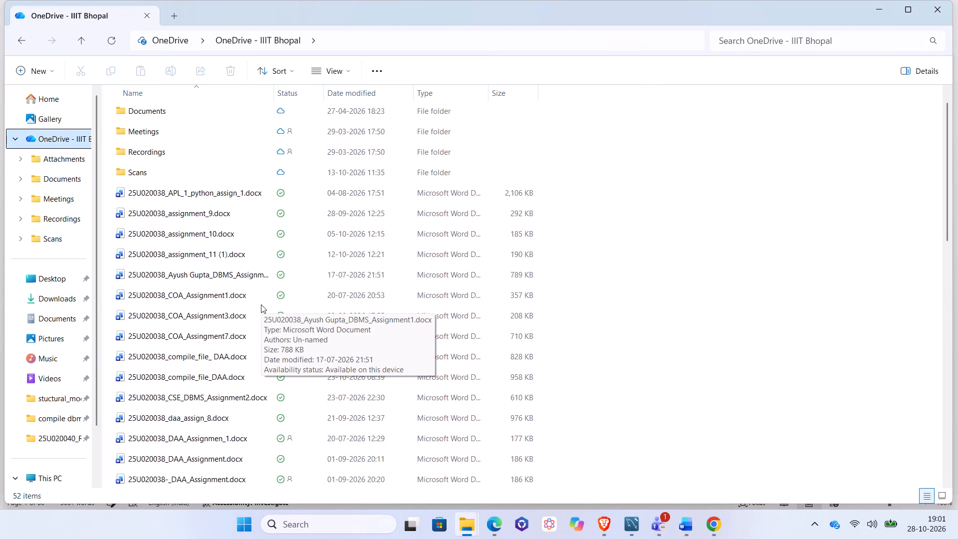
scroll(261, 304, "down", 2)
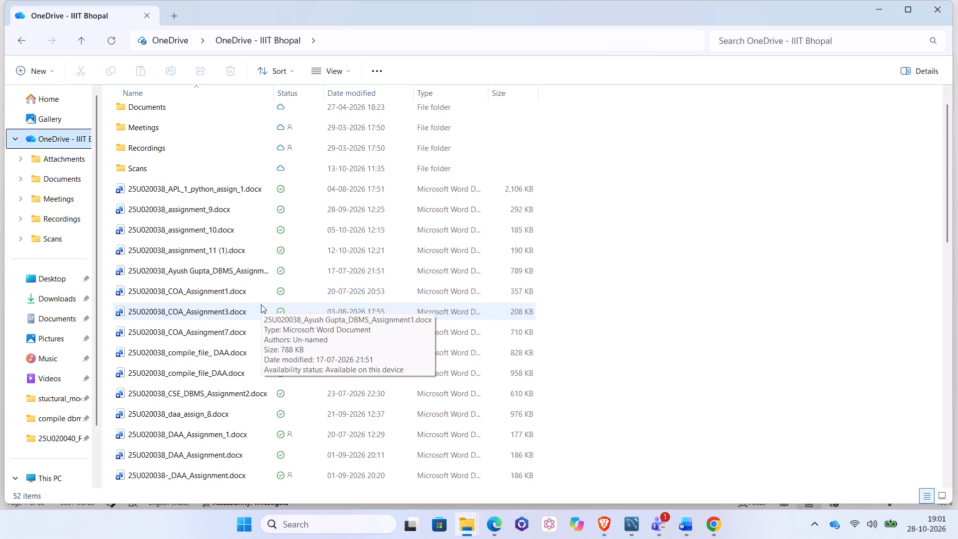
scroll(261, 304, "down", 2)
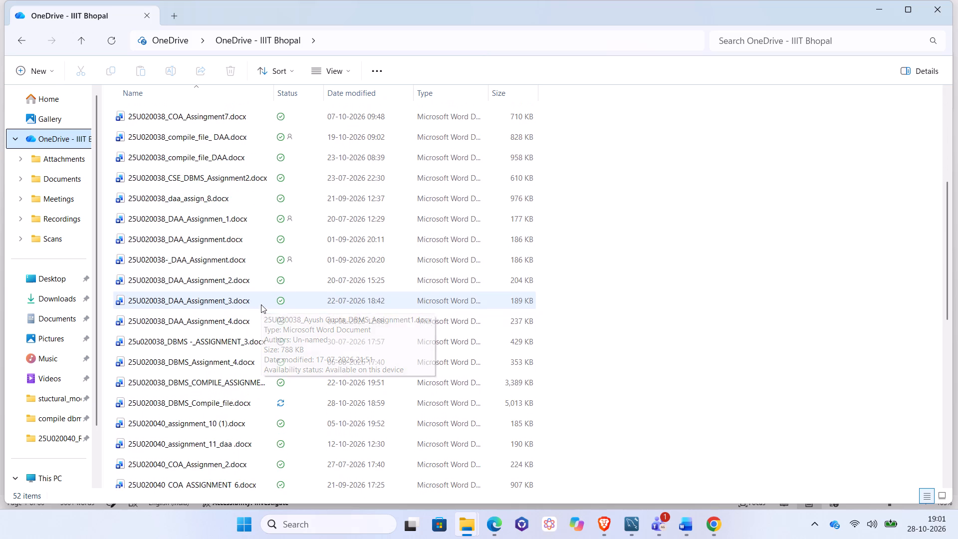
scroll(261, 304, "down", 1)
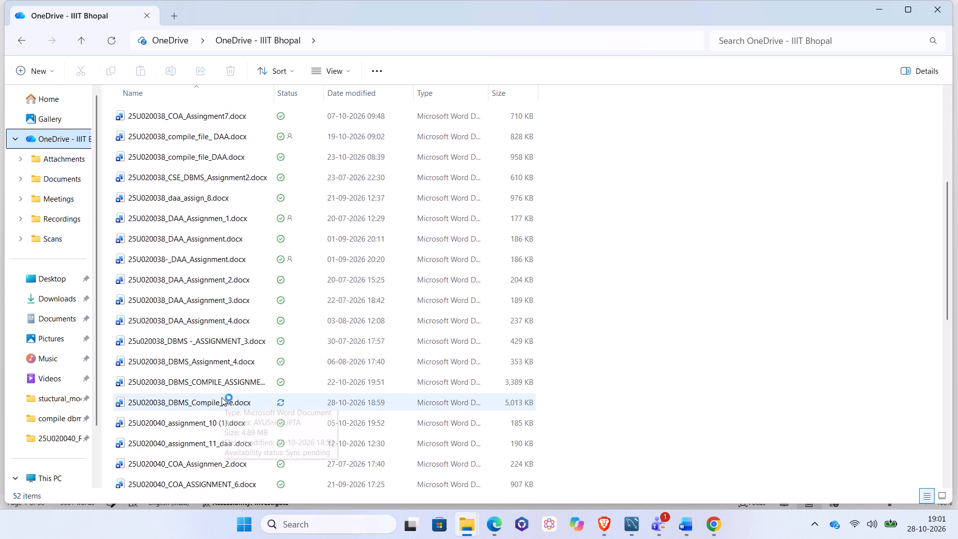
left_click(222, 397)
double_click(222, 397)
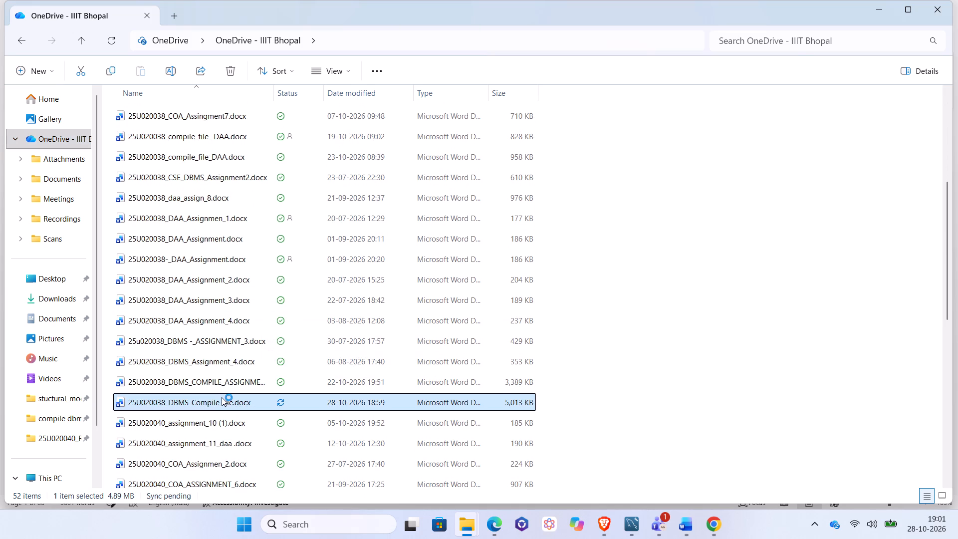
scroll(463, 349, "down", 3)
scroll(463, 349, "up", 1)
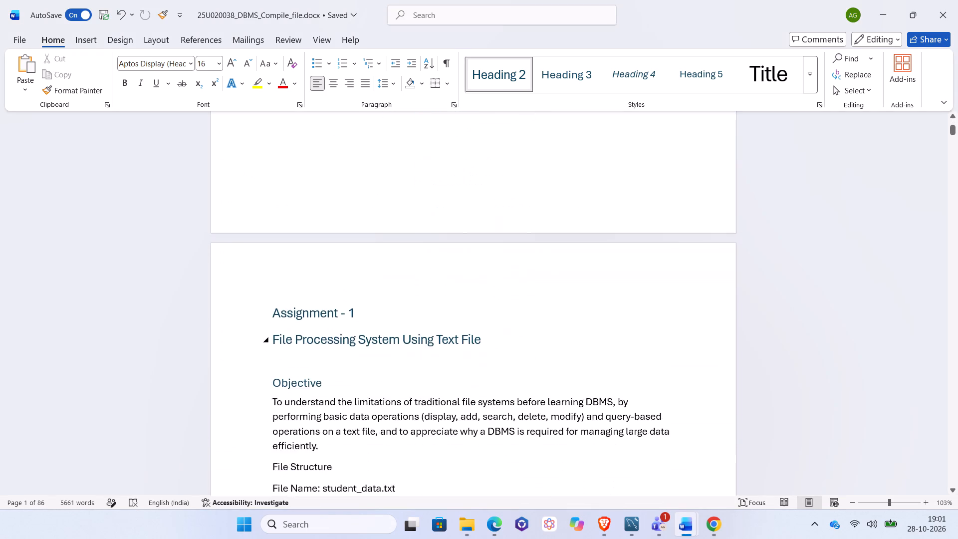
scroll(463, 349, "up", 1)
scroll(463, 349, "right", 1)
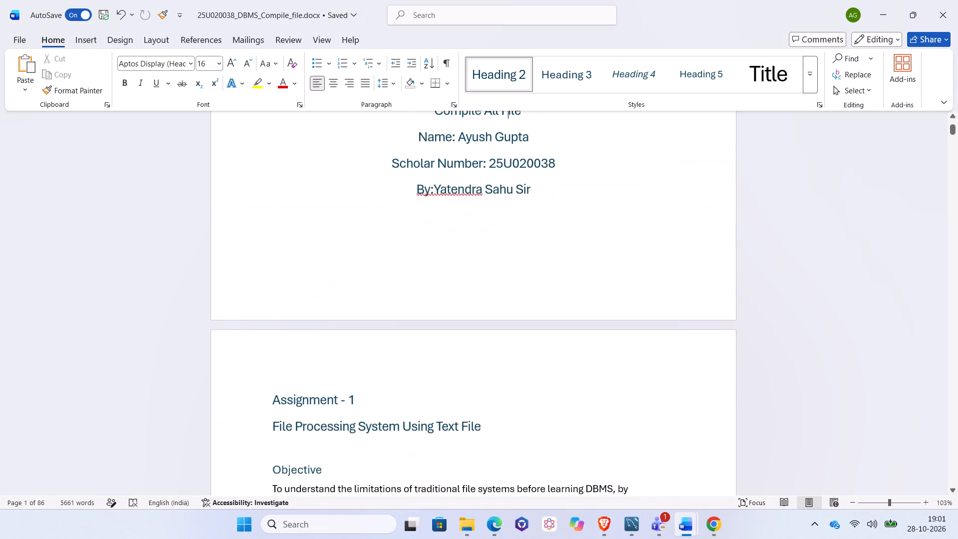
left_click(944, 10)
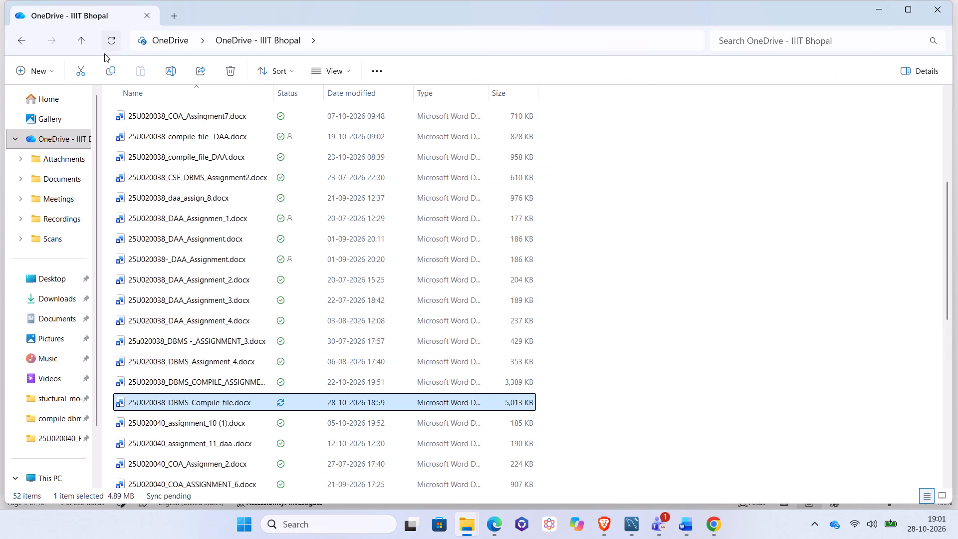
left_click(107, 68)
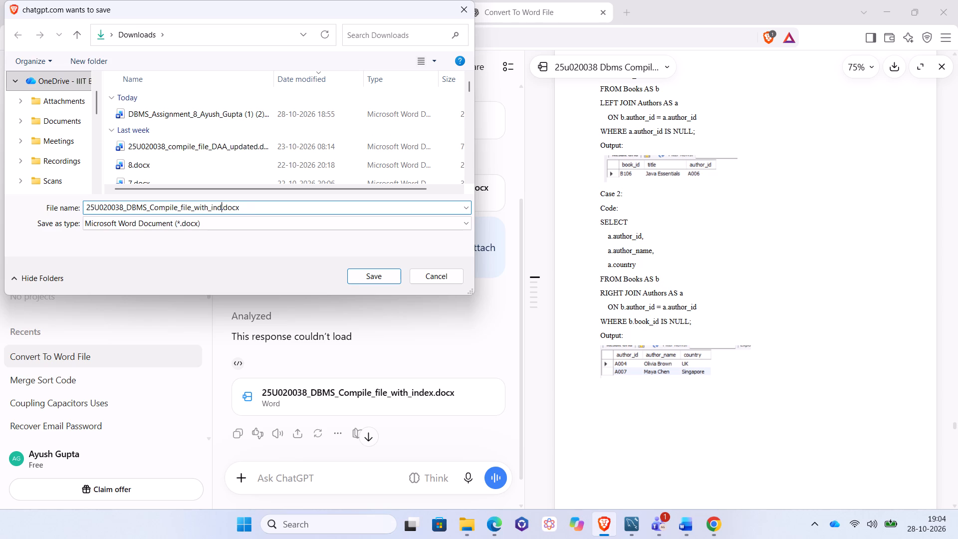
key("BackSpace")
key("BackSpace")
key("BackSpace")
key("BackSpace")
key("BackSpace")
key("BackSpace")
key("BackSpace")
key("BackSpace")
type("assu")
key("BackSpace")
type("ign")
key("shift+underscore")
type("10")
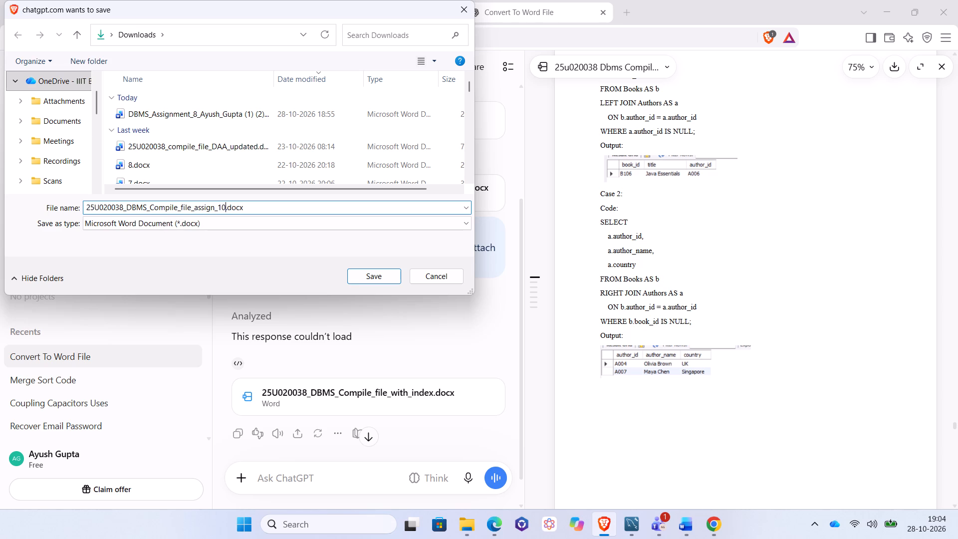
key("Return")
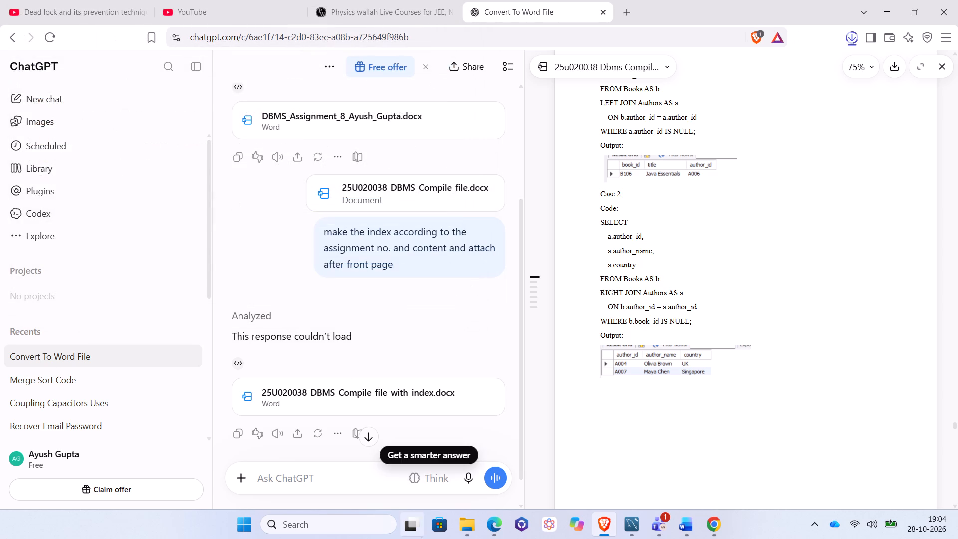
Switch to File Explorer and open the newly saved DBMS Compile_file_assign_10 document from Downloads in Word at its cover page.
left_click(452, 481)
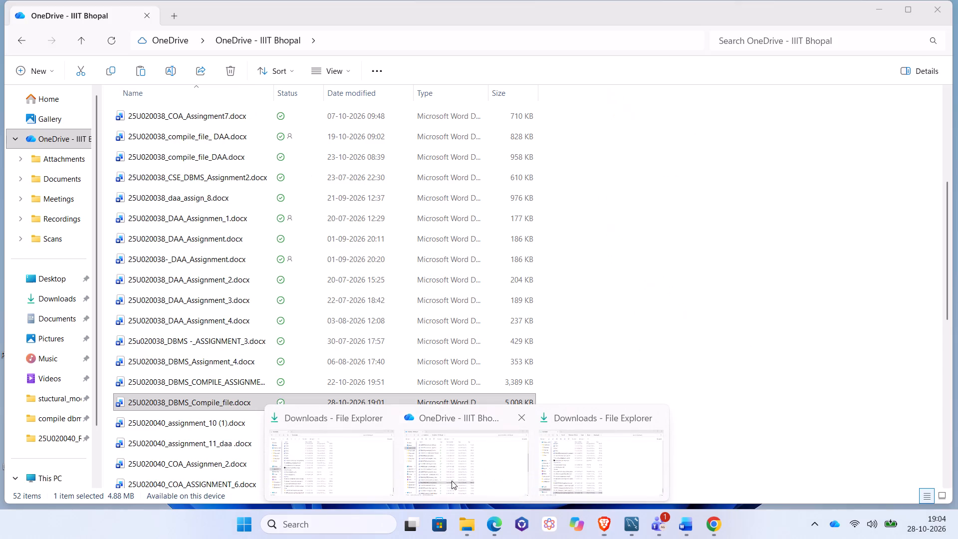
scroll(424, 386, "up", 7)
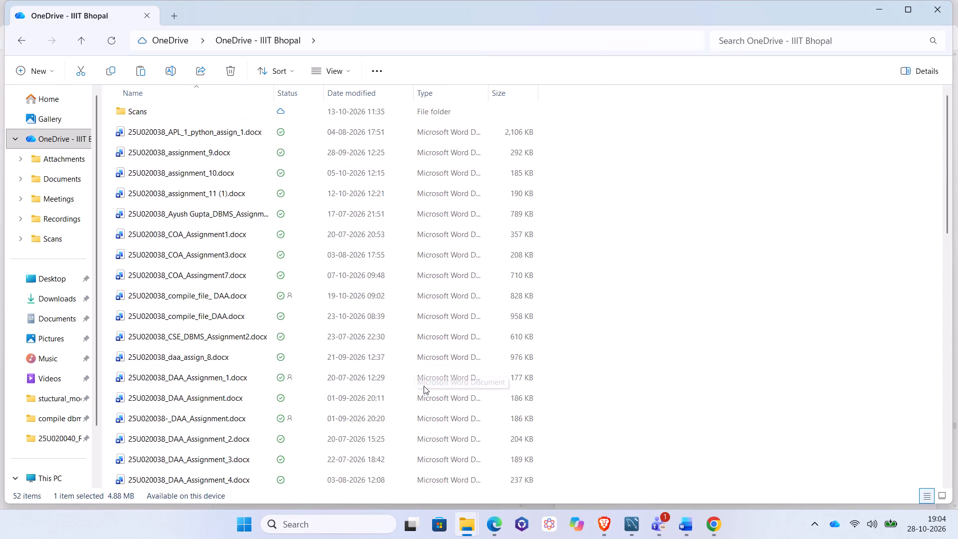
scroll(424, 386, "up", 3)
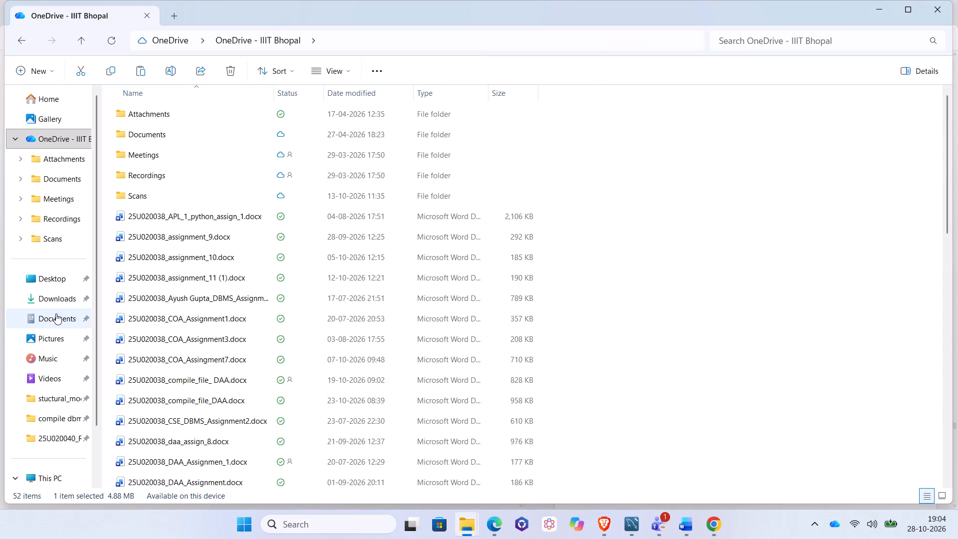
left_click(60, 301)
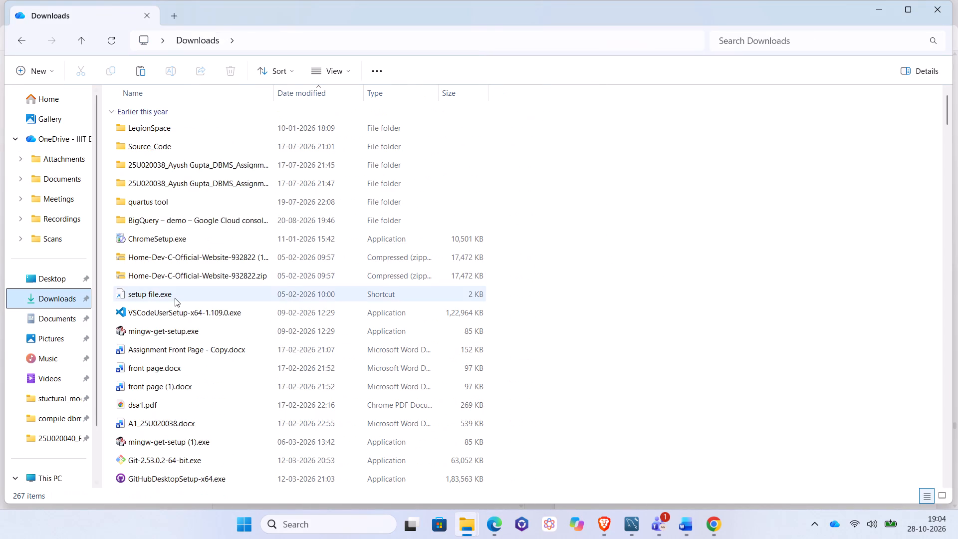
scroll(175, 298, "down", 20)
scroll(175, 298, "down", 12)
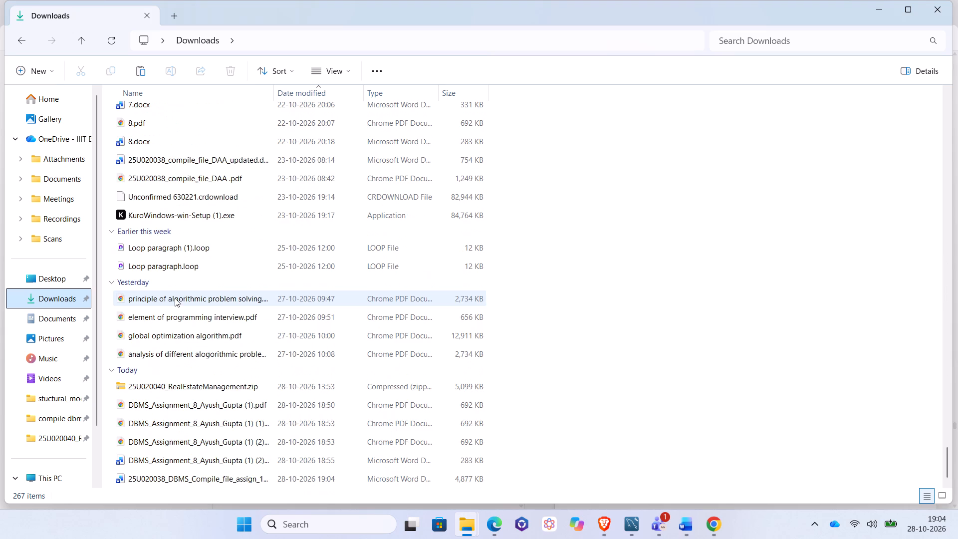
double_click(177, 472)
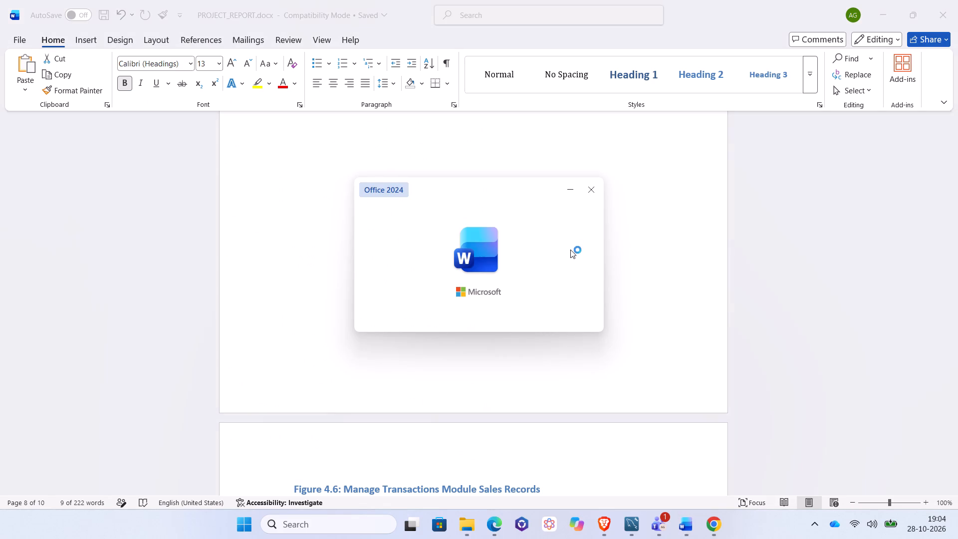
scroll(622, 364, "up", 1)
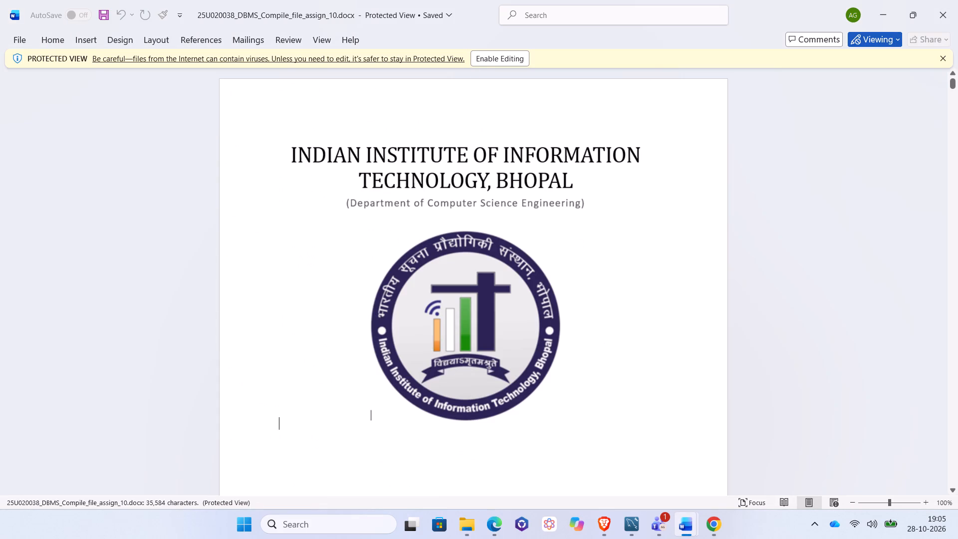
Enable editing of the document and turn on AutoSave by uploading a copy to the institute's OneDrive.
left_click(484, 61)
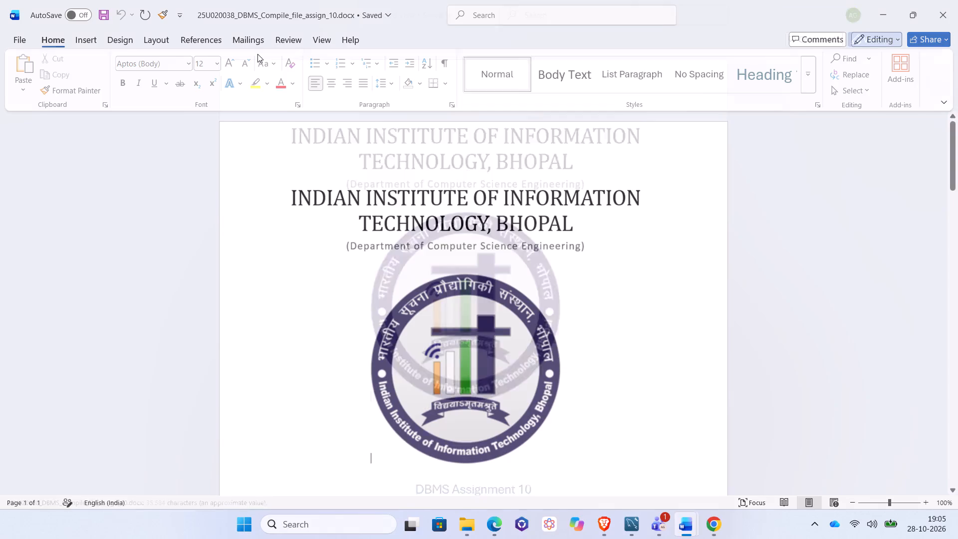
left_click(72, 12)
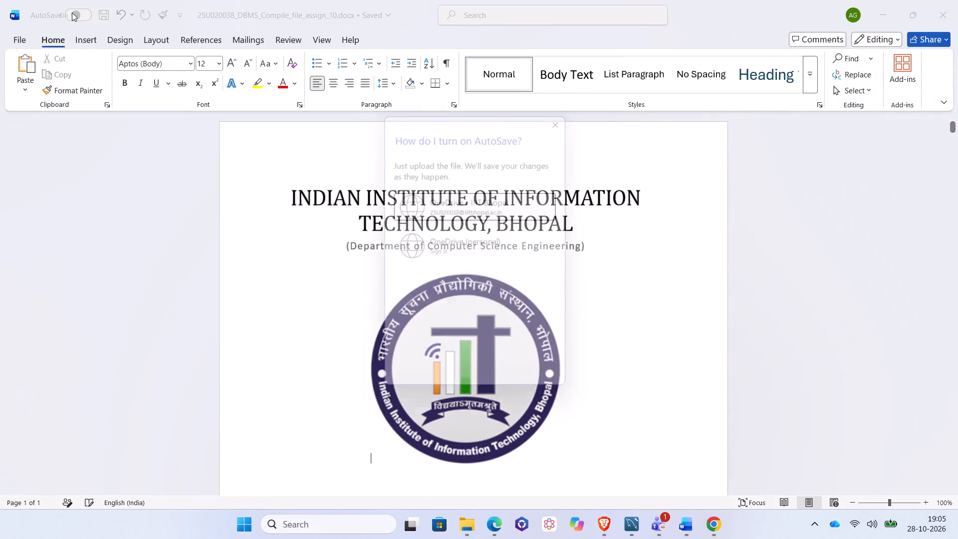
left_click(504, 199)
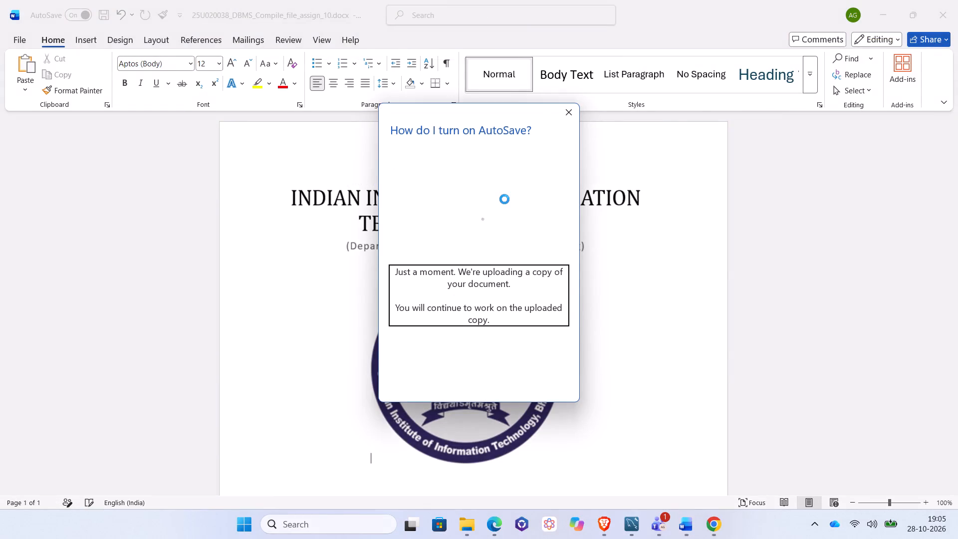
Insert blank lines between the index table and the "Assignment - 1" heading to push the assignment towards the following page.
scroll(507, 287, "down", 1)
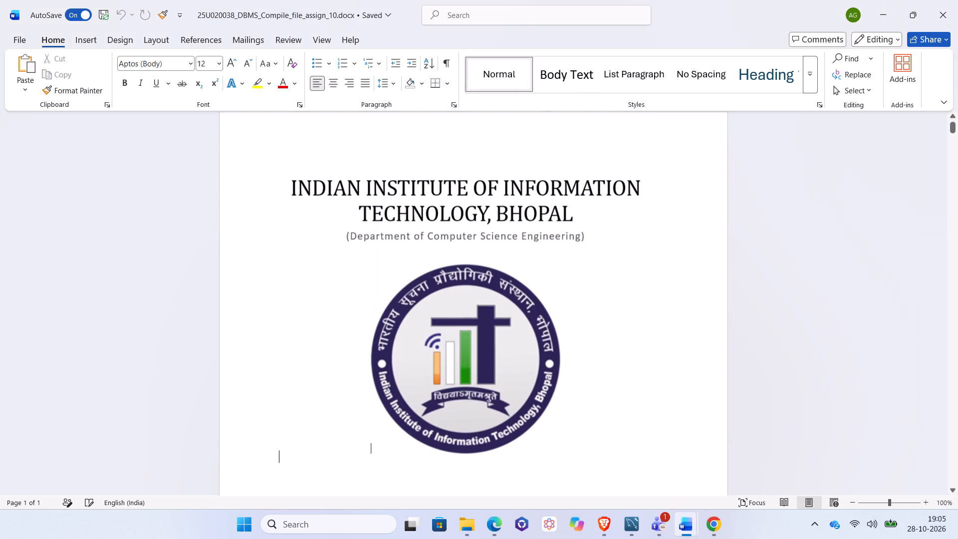
scroll(507, 287, "down", 3)
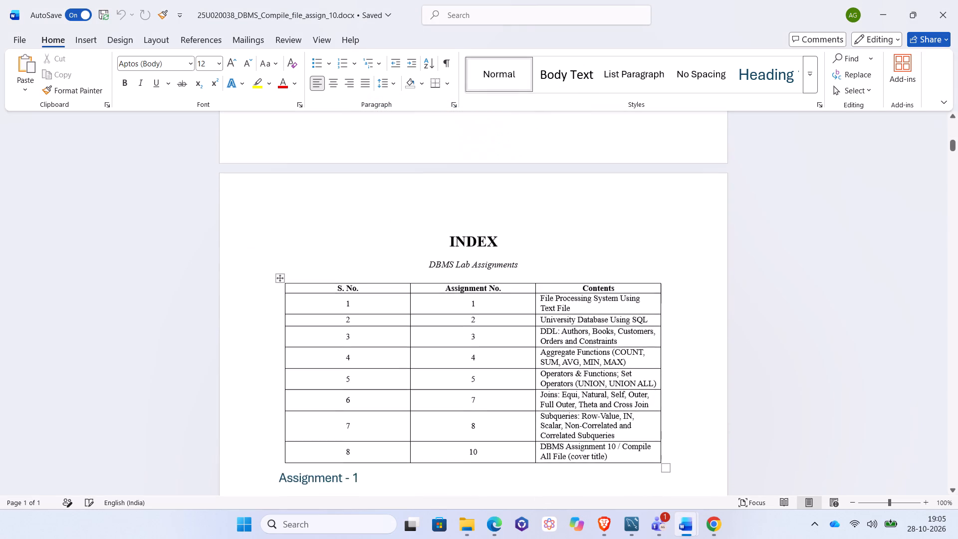
scroll(507, 287, "down", 1)
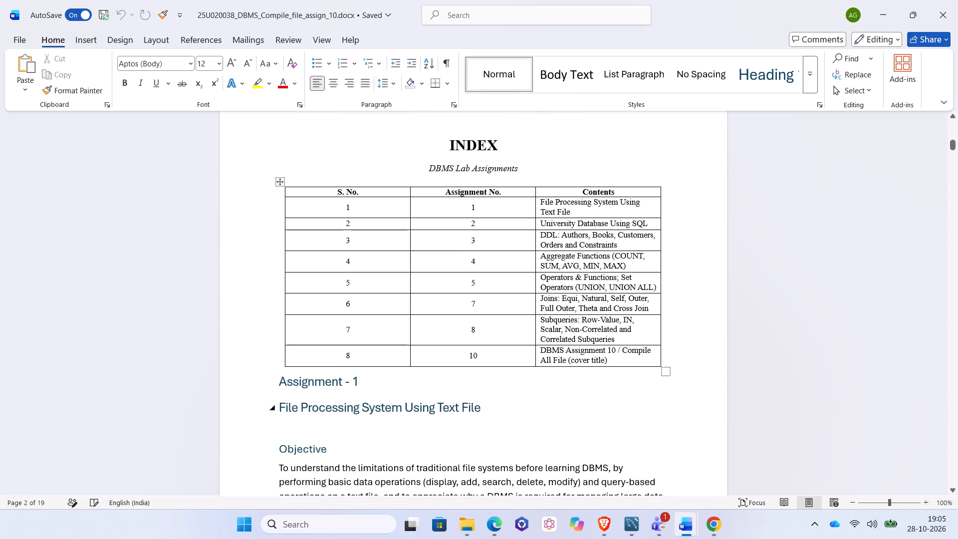
left_click(277, 380)
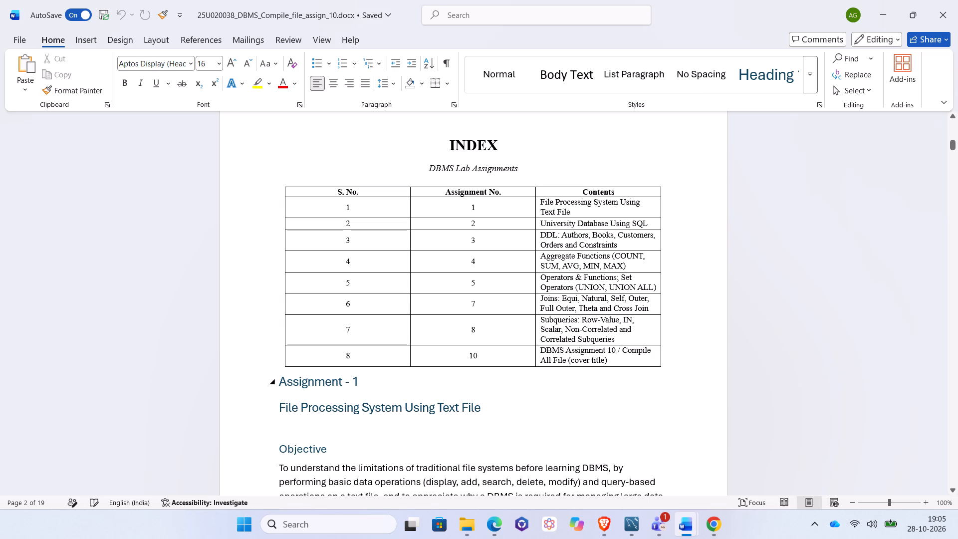
key("Return")
key("Return")
key("Return")
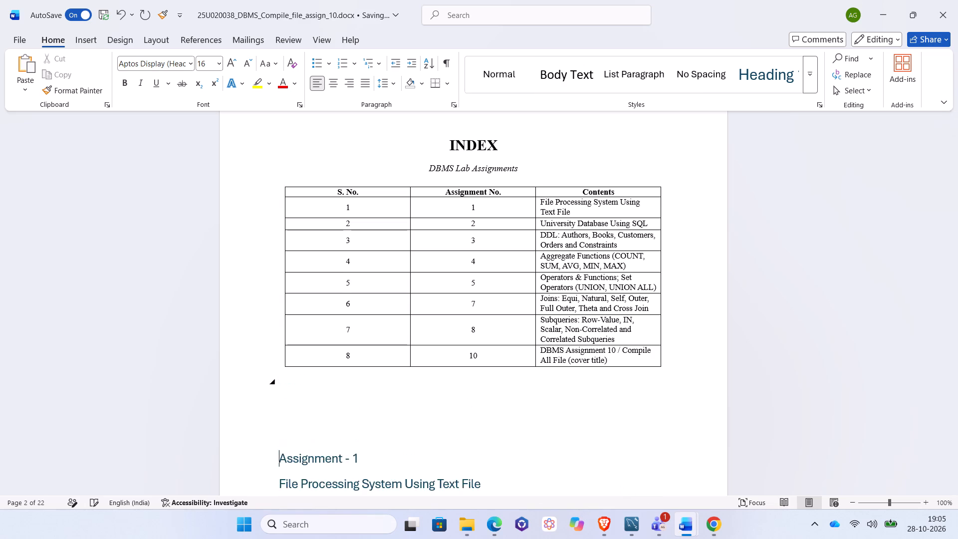
key("Return")
key("Return")
key("Return")
key("Return")
key("Return")
key("Return")
key("Return")
key("Return")
key("Return")
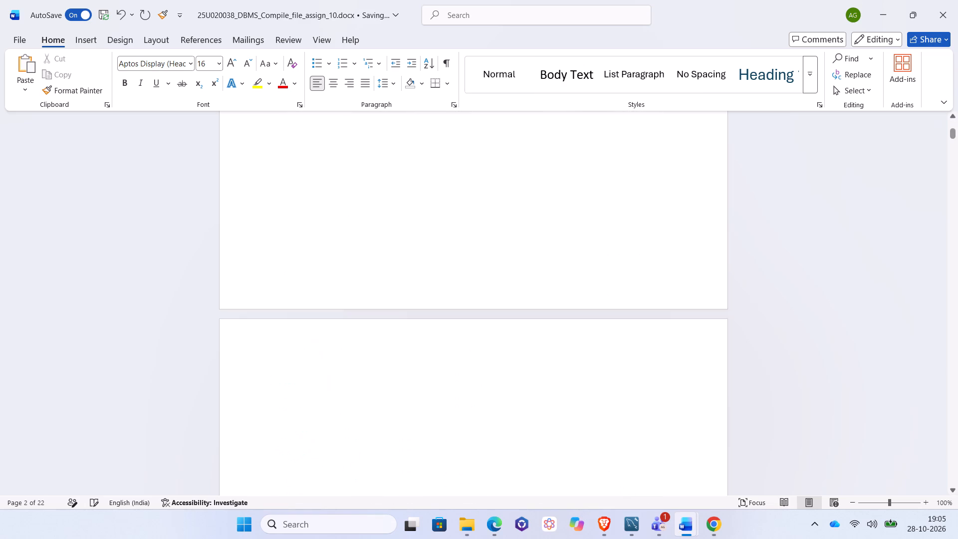
key("Return")
scroll(277, 380, "right", 1)
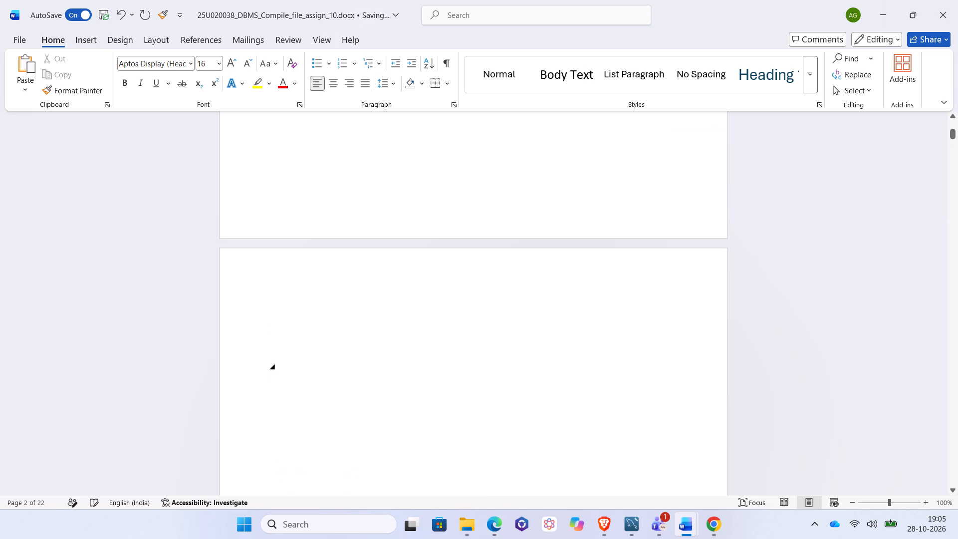
scroll(277, 380, "right", 2)
key("BackSpace")
key("BackSpace")
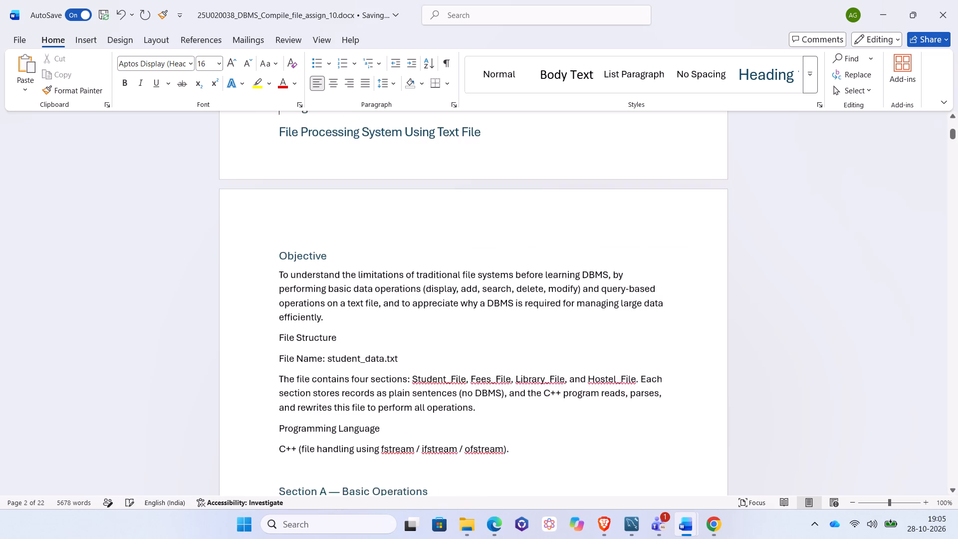
key("BackSpace")
key("Return")
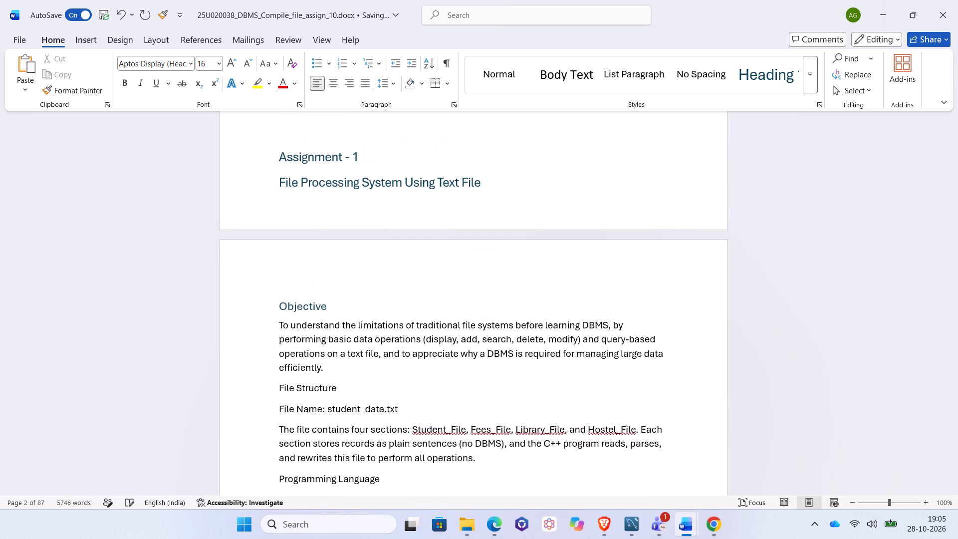
key("Return")
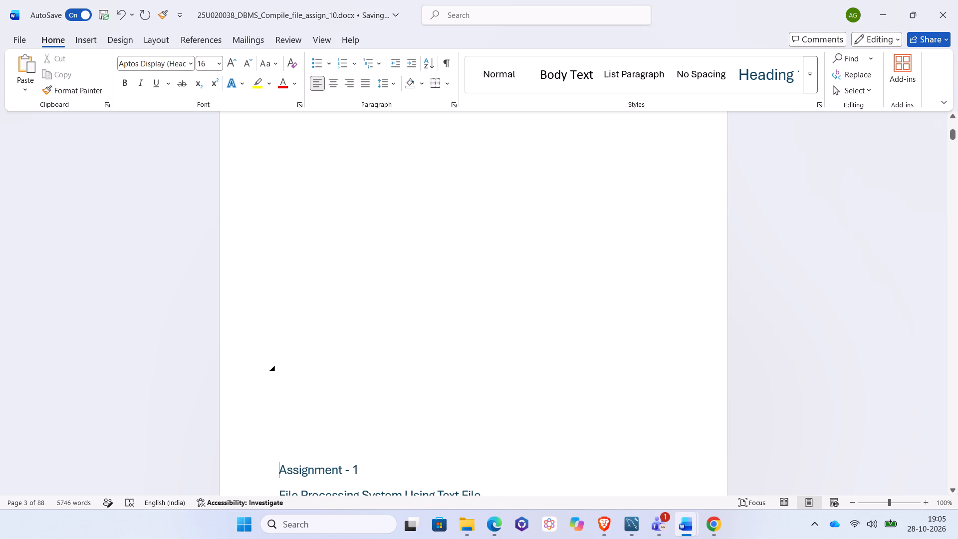
key("BackSpace")
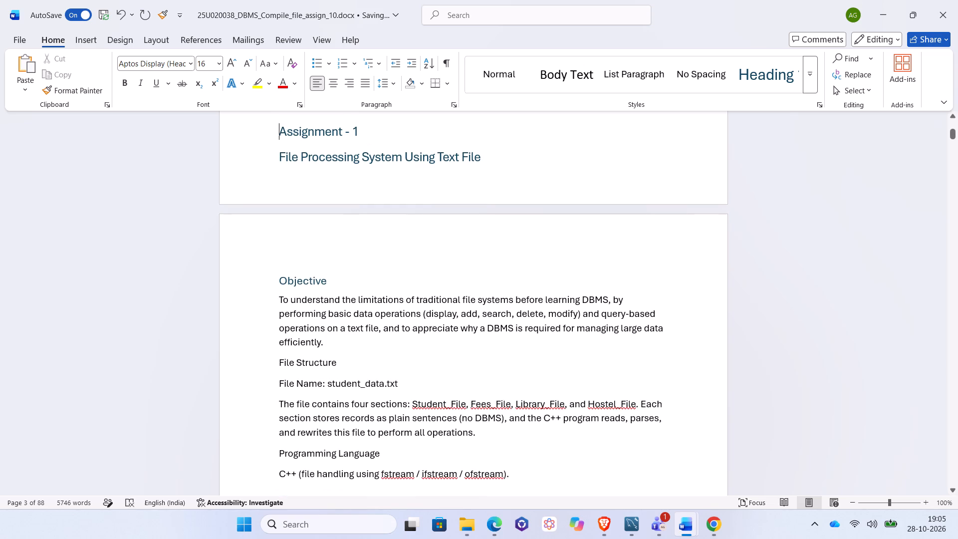
Move the "Assignment - 1" and "File Processing System Using Text File" headings to the top of page 3, above Objective, adding blank lines there.
scroll(261, 276, "up", 1)
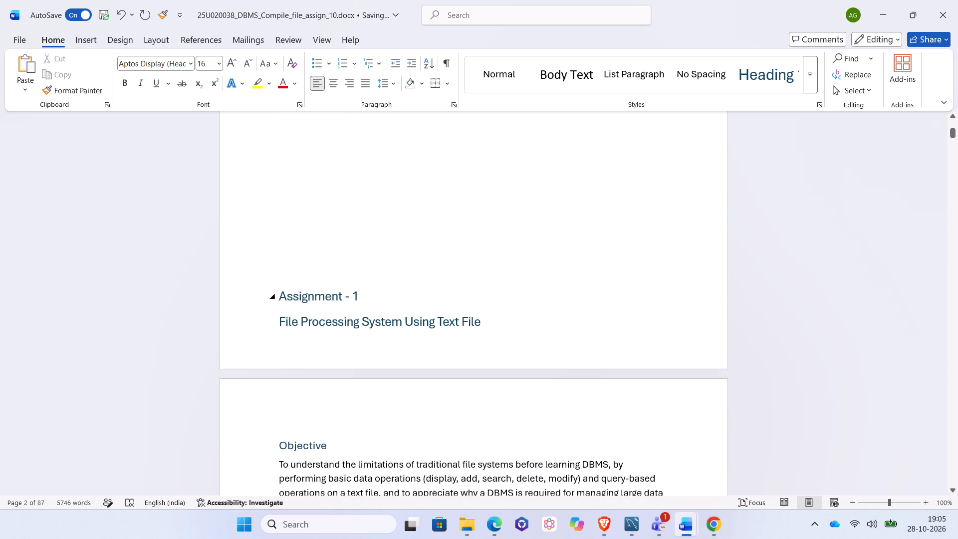
left_click_drag(277, 287, 488, 334)
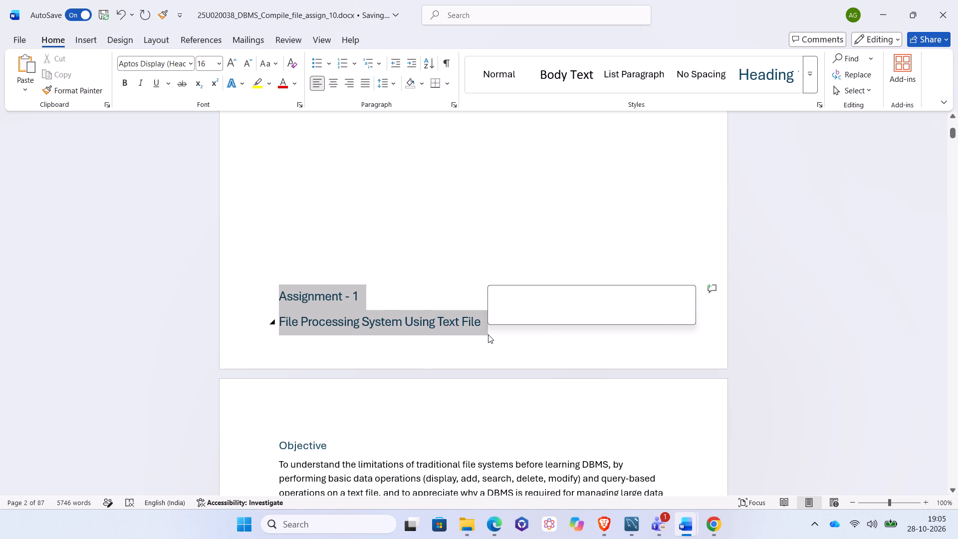
key("ctrl+x")
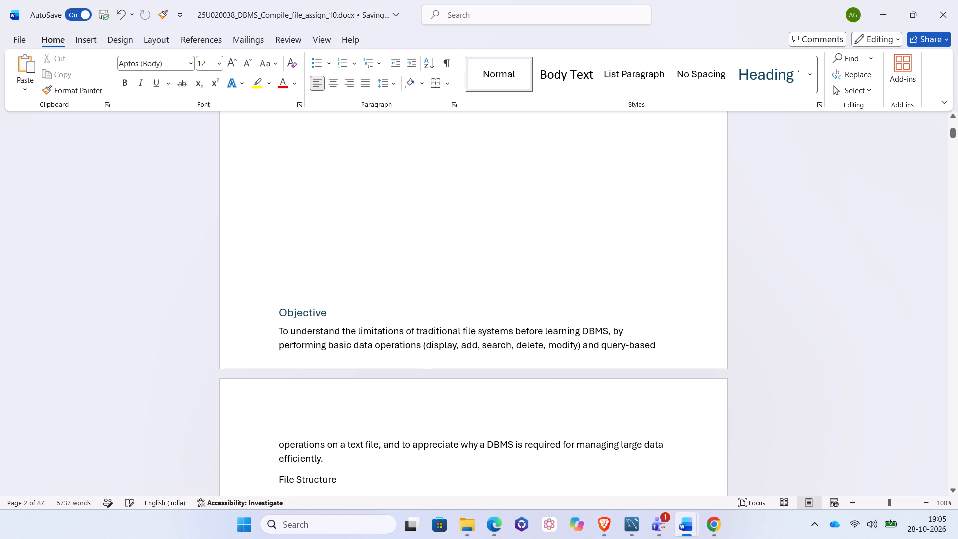
left_click(279, 310)
key("Return")
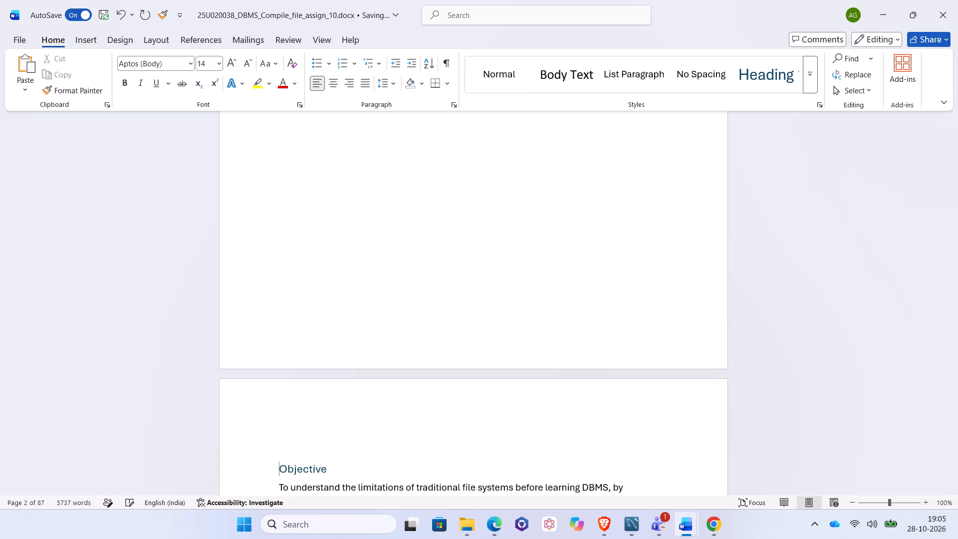
key("Return")
key("Up")
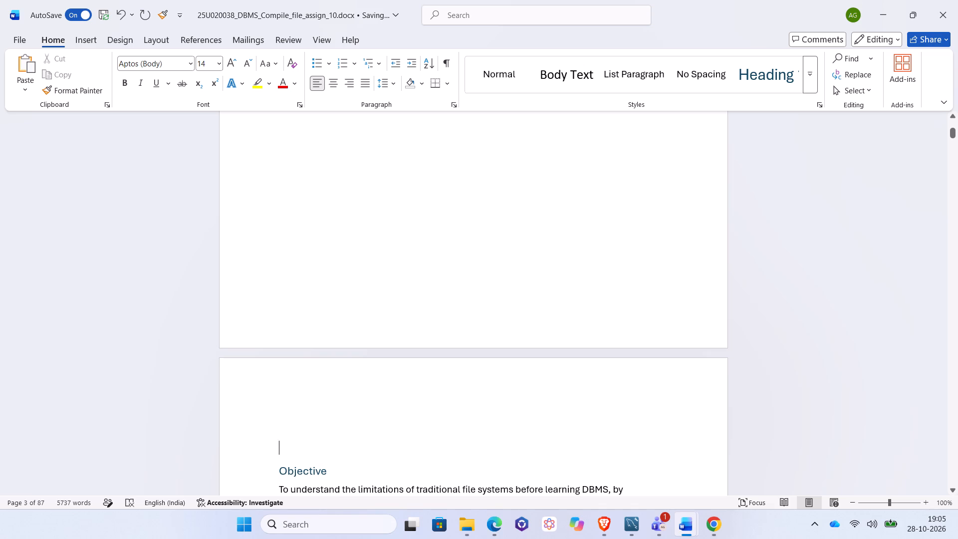
key("Return")
key("Up")
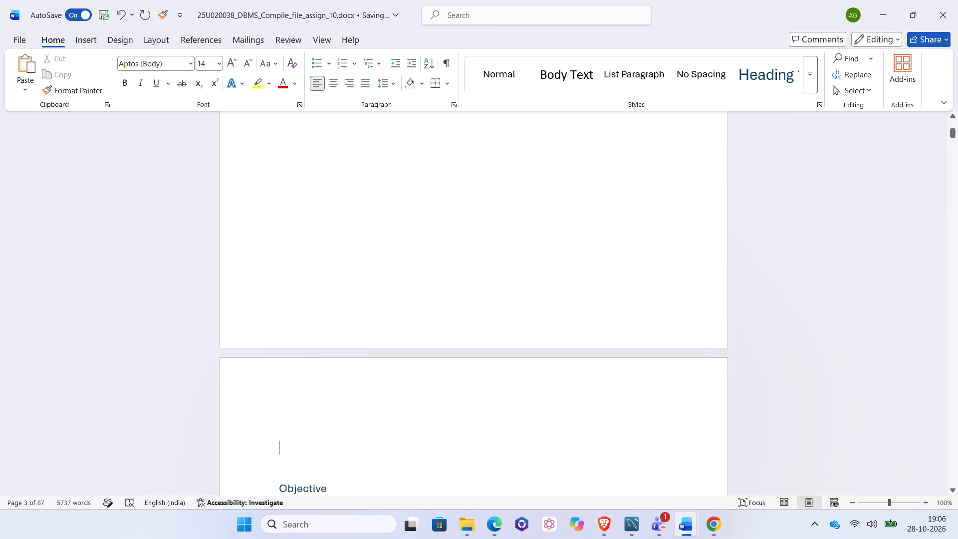
key("Left")
key("ctrl+v")
Cut the extra blank lines between the "File Processing System Using Text File" heading and Objective.
scroll(189, 443, "down", 1)
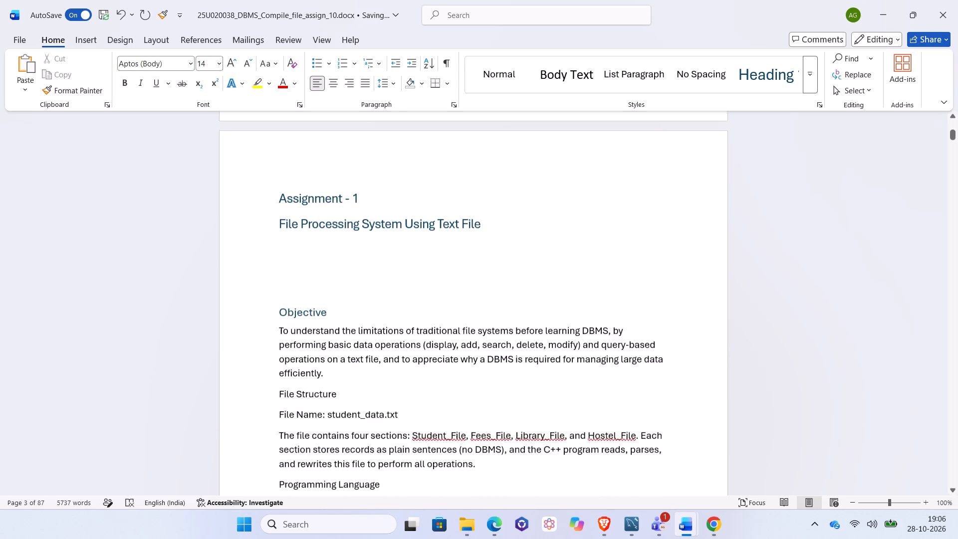
scroll(189, 443, "down", 1)
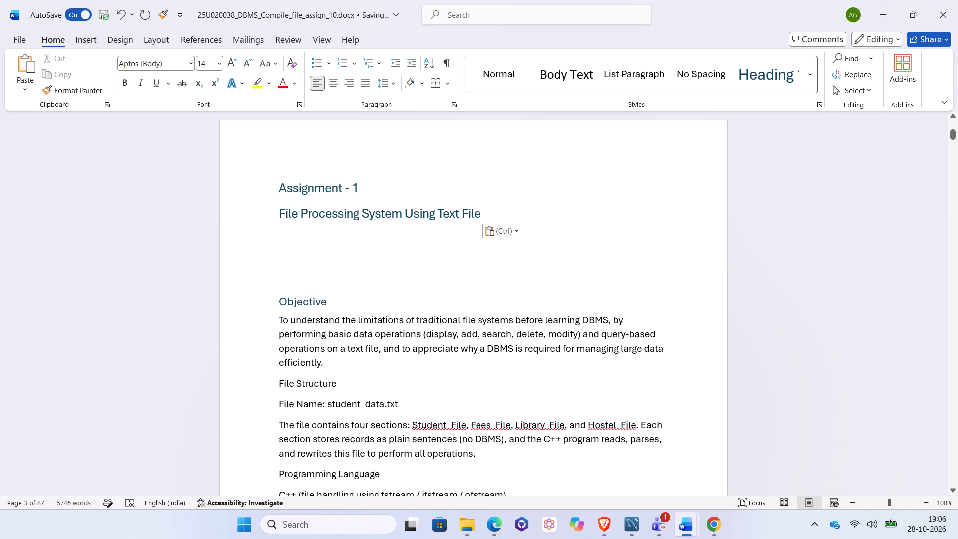
left_click_drag(278, 233, 292, 268)
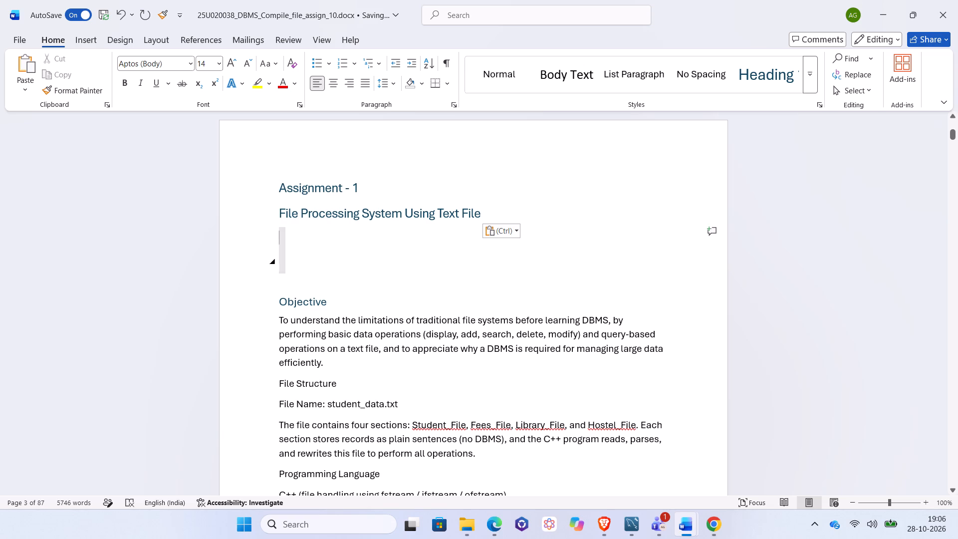
left_click_drag(292, 268, 292, 275)
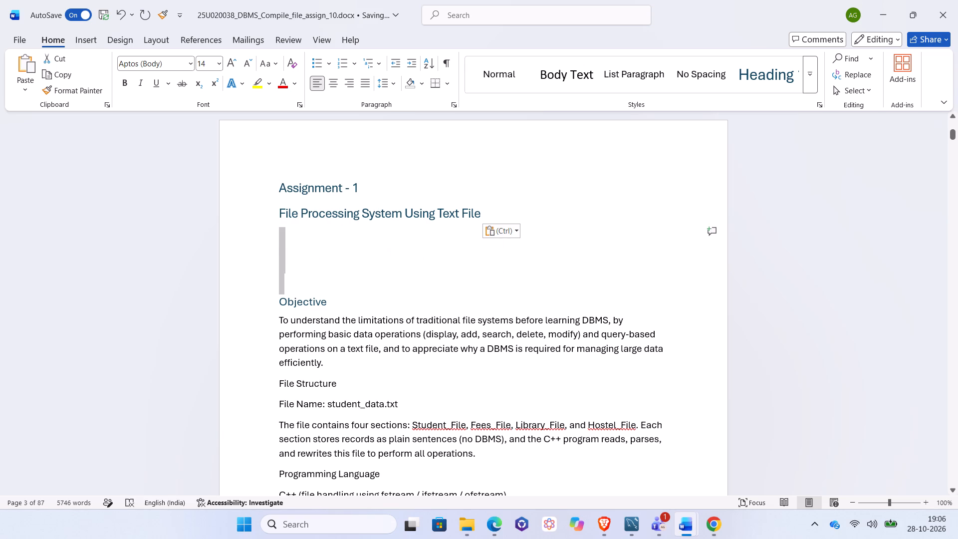
key("ctrl+x")
Look through the compiled assignments to the end of the document and return to the cover page.
scroll(333, 163, "down", 3)
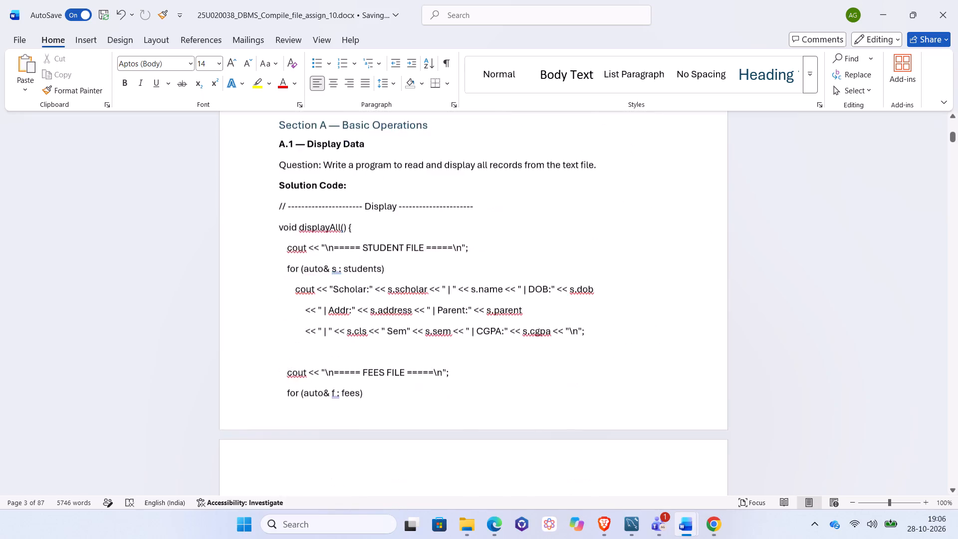
scroll(333, 163, "down", 5)
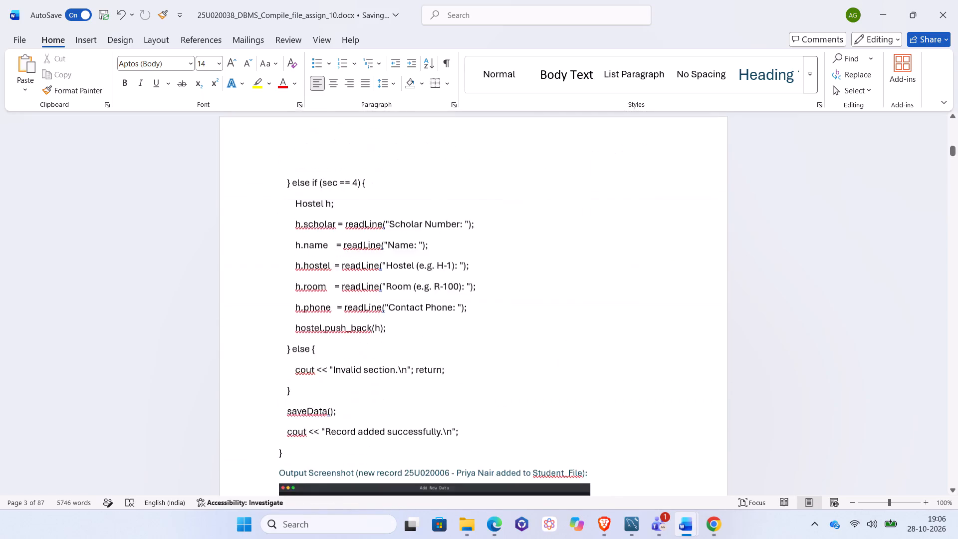
scroll(333, 163, "down", 5)
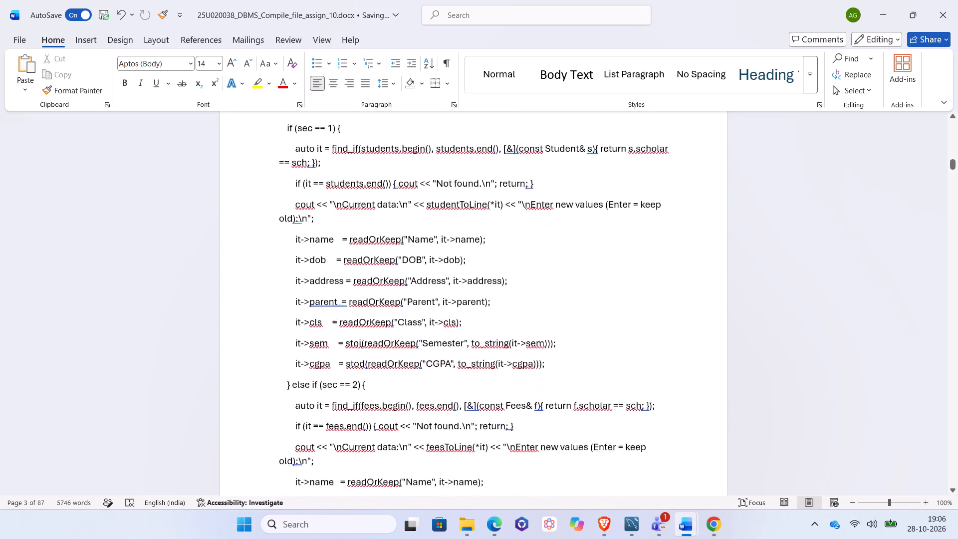
scroll(333, 163, "down", 3)
scroll(333, 163, "up", 2)
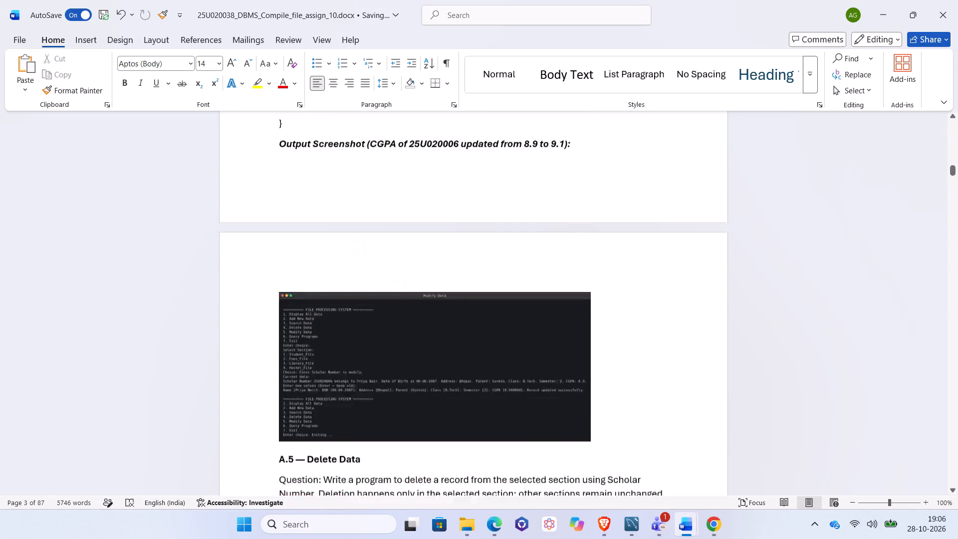
scroll(333, 163, "up", 3)
scroll(333, 163, "down", 5)
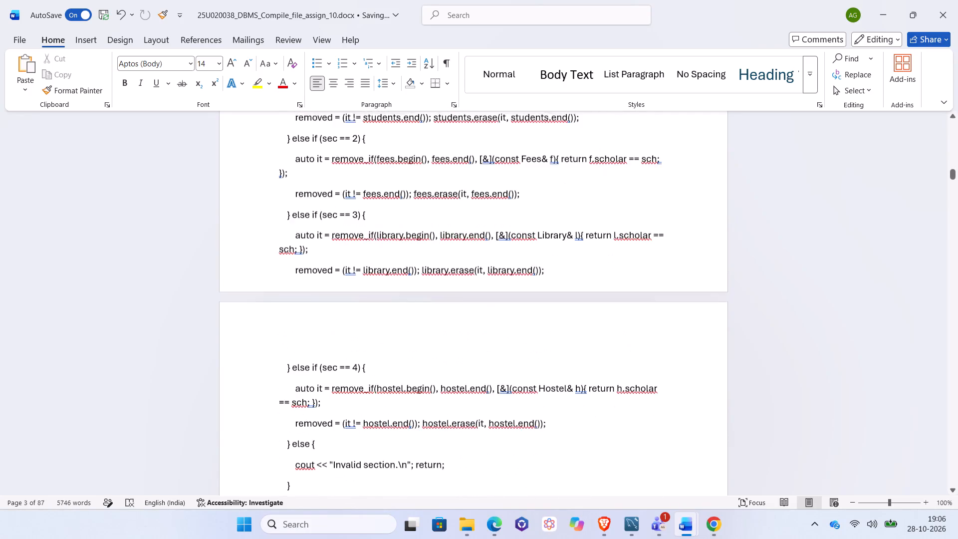
scroll(333, 163, "down", 5)
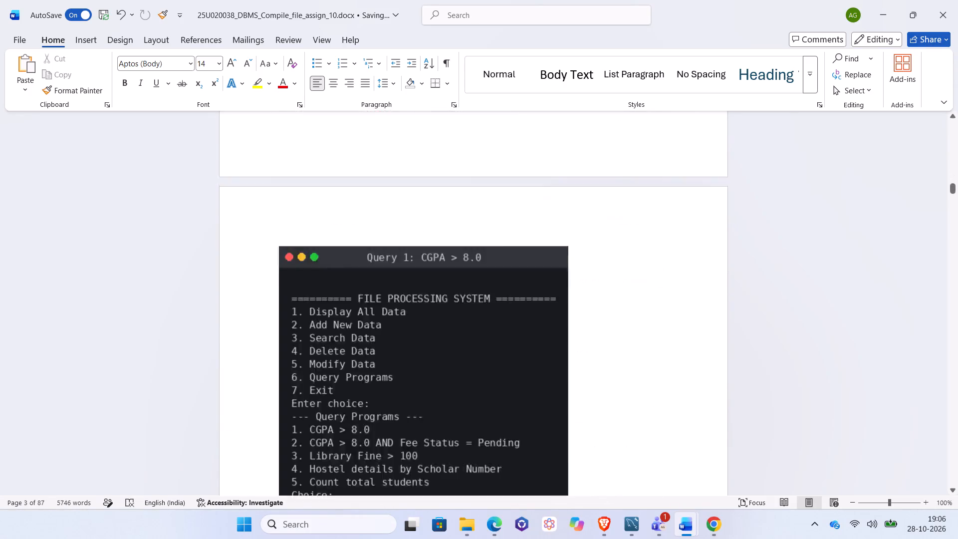
scroll(333, 163, "down", 6)
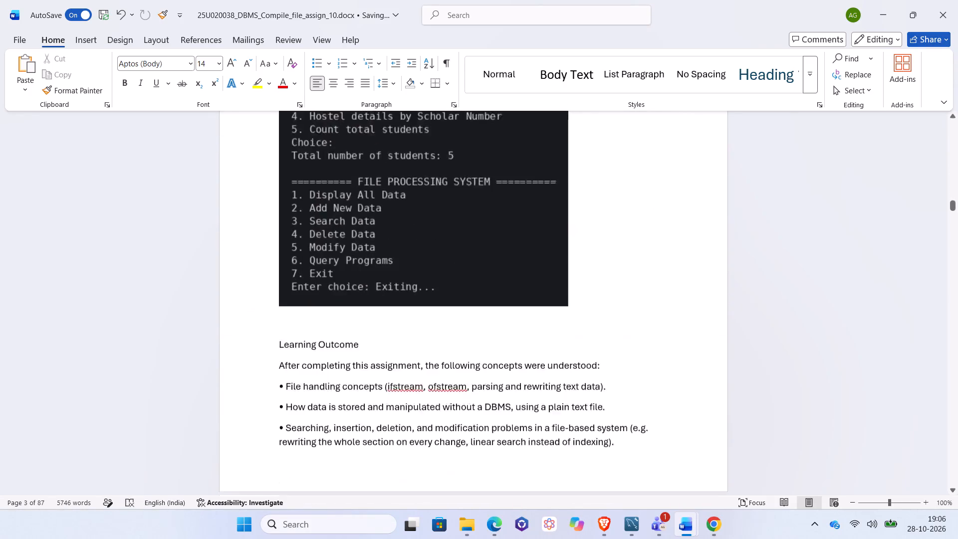
scroll(333, 163, "down", 9)
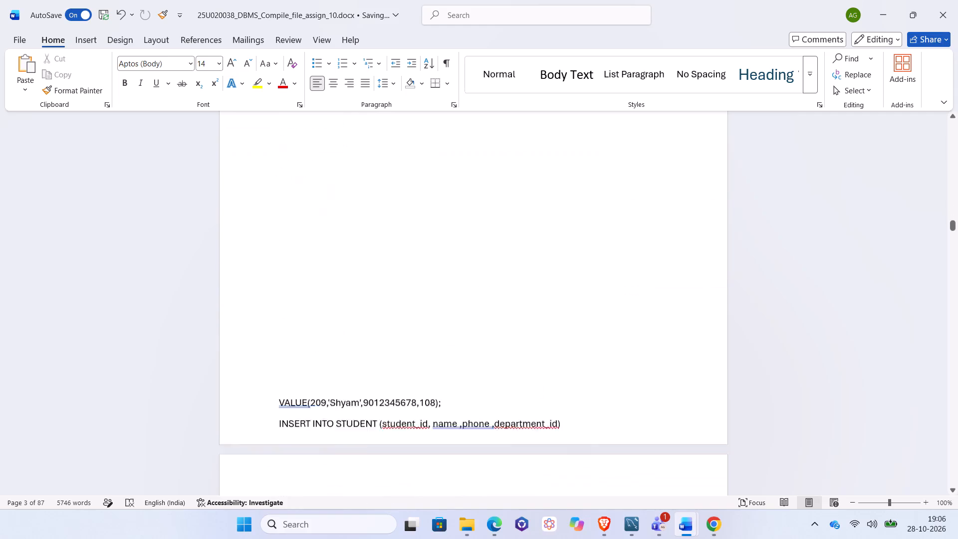
scroll(333, 163, "down", 12)
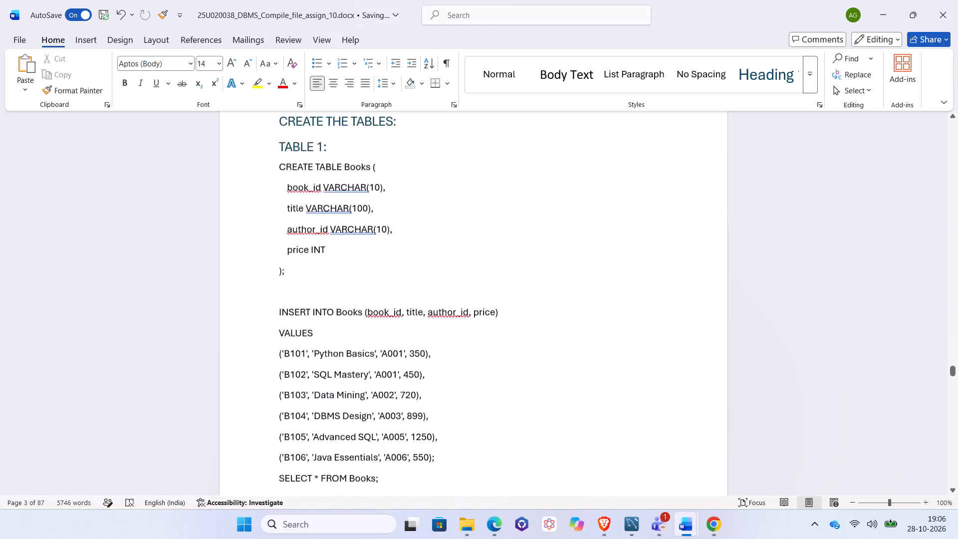
scroll(333, 163, "down", 8)
scroll(333, 163, "down", 20)
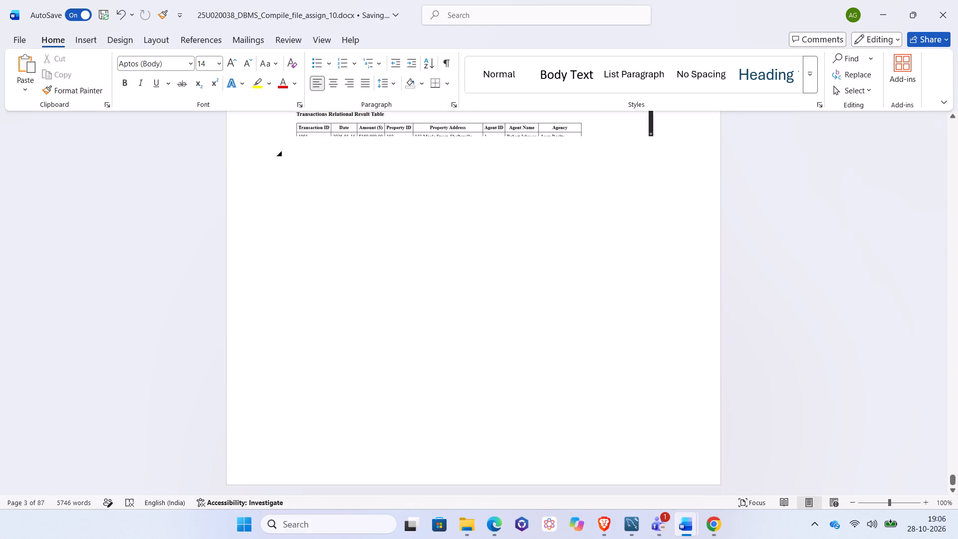
scroll(333, 163, "up", 20)
scroll(333, 163, "up", 9)
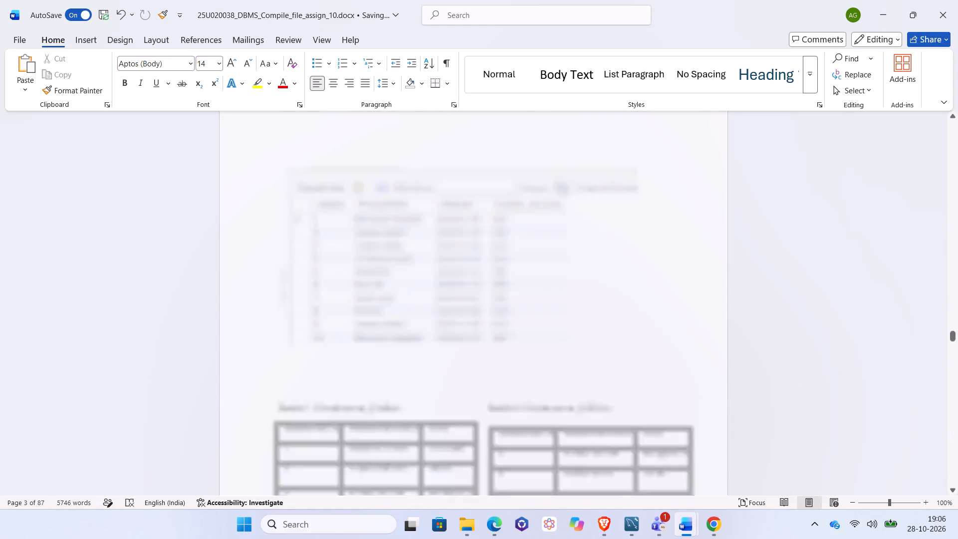
scroll(333, 163, "up", 20)
scroll(440, 538, "up", 14)
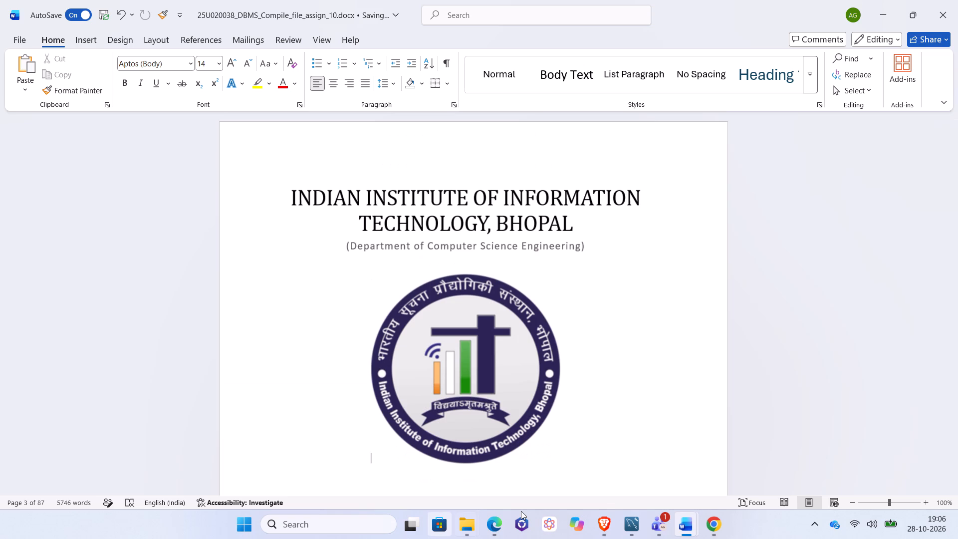
Switch to Microsoft Teams.
left_click(659, 521)
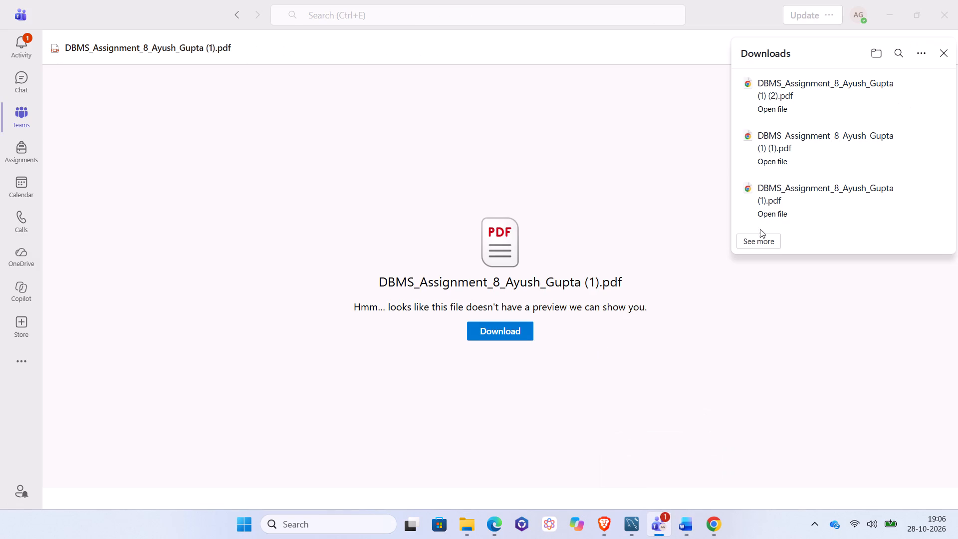